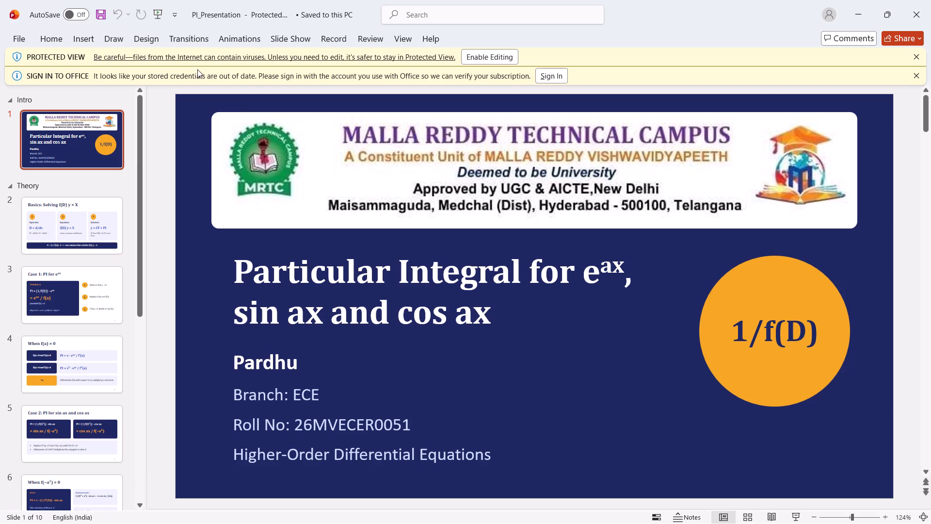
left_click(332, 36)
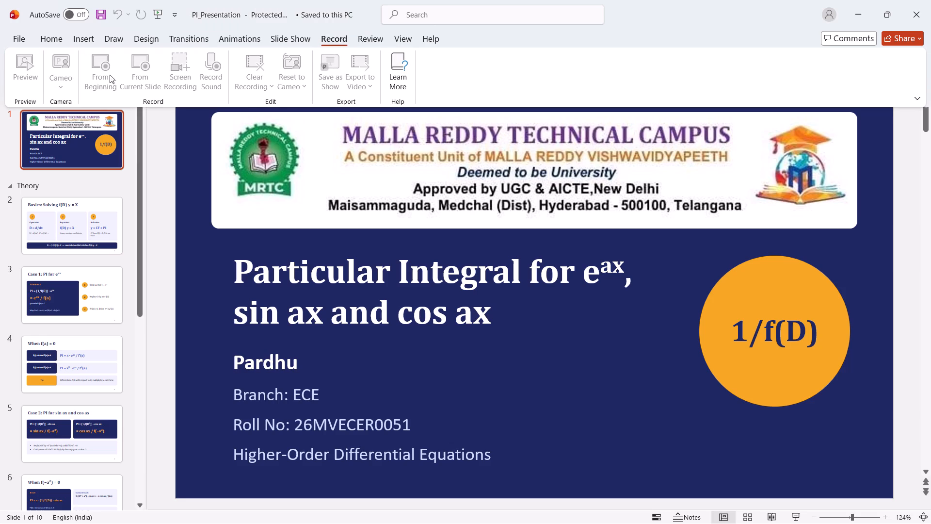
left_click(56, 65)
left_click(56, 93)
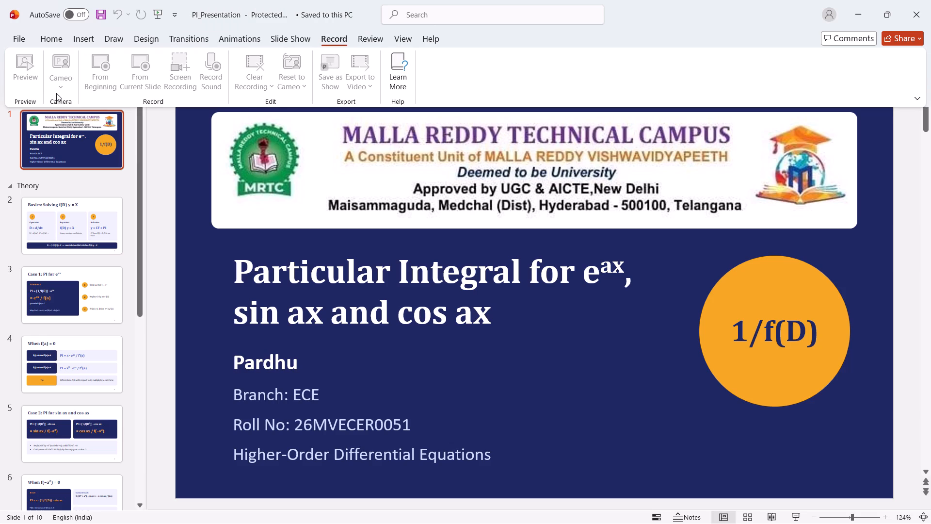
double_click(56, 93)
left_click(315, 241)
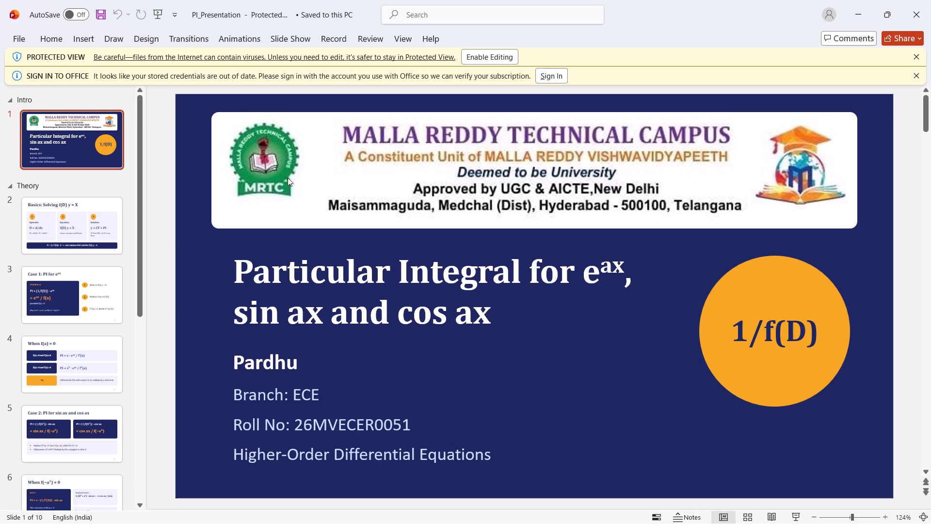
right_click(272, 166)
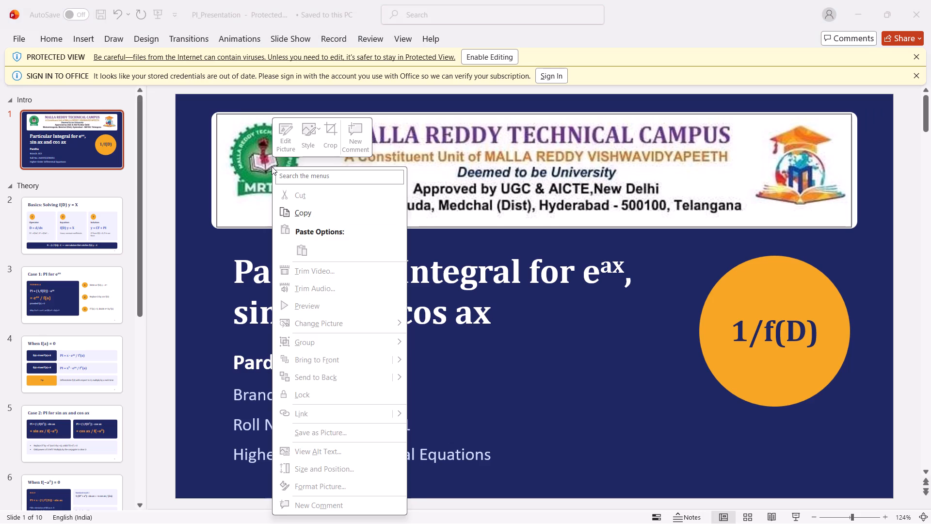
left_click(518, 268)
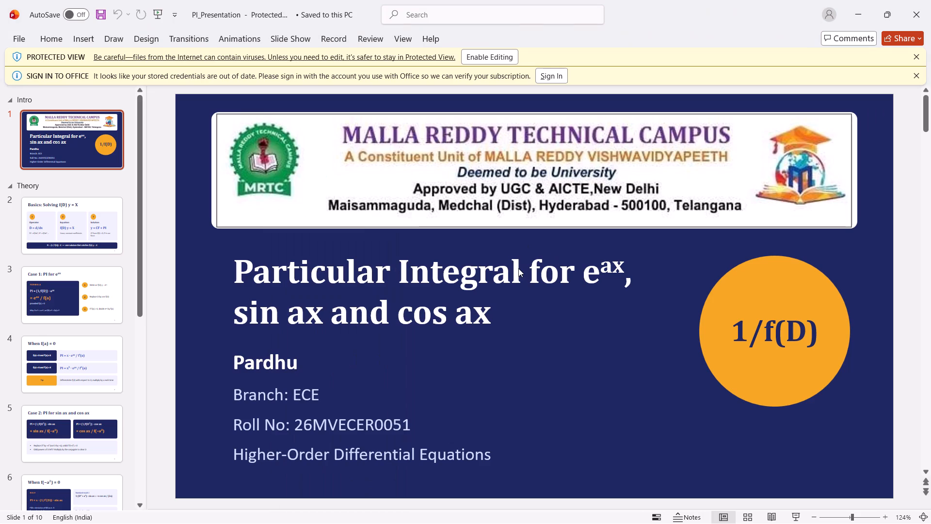
Enable editing of the protected presentation.
left_click(494, 58)
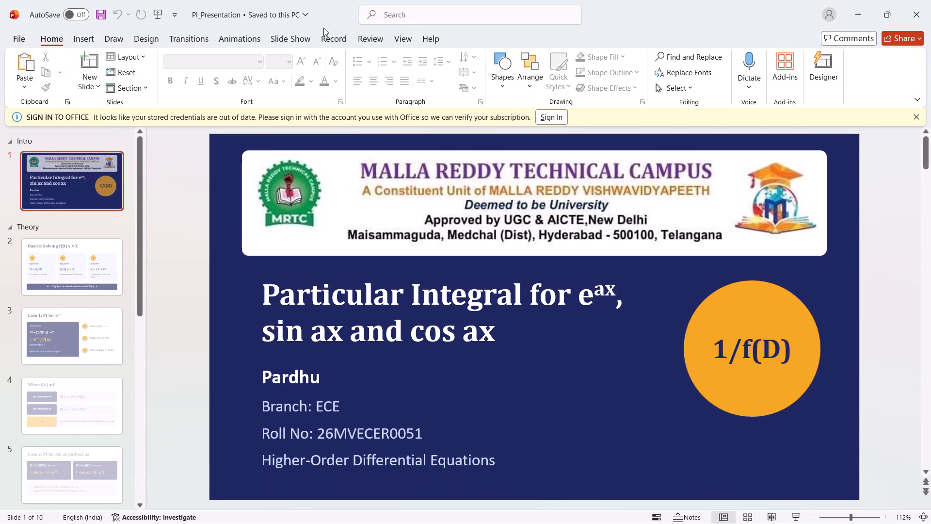
Insert a camera Cameo on all slides of the presentation.
left_click(333, 39)
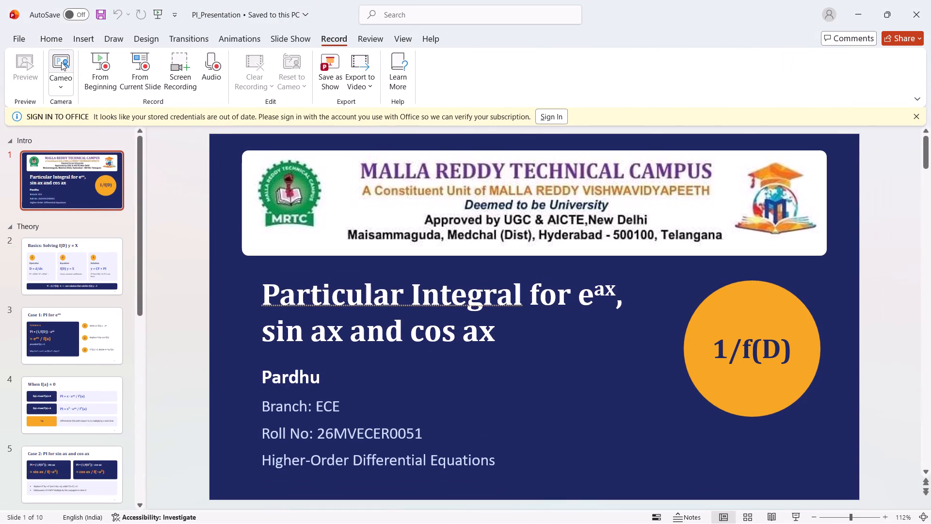
left_click(61, 91)
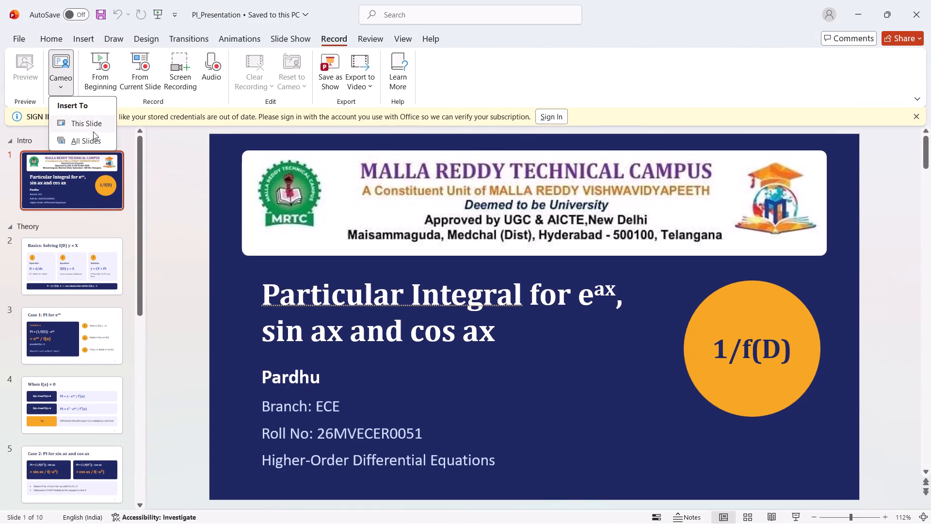
left_click(95, 141)
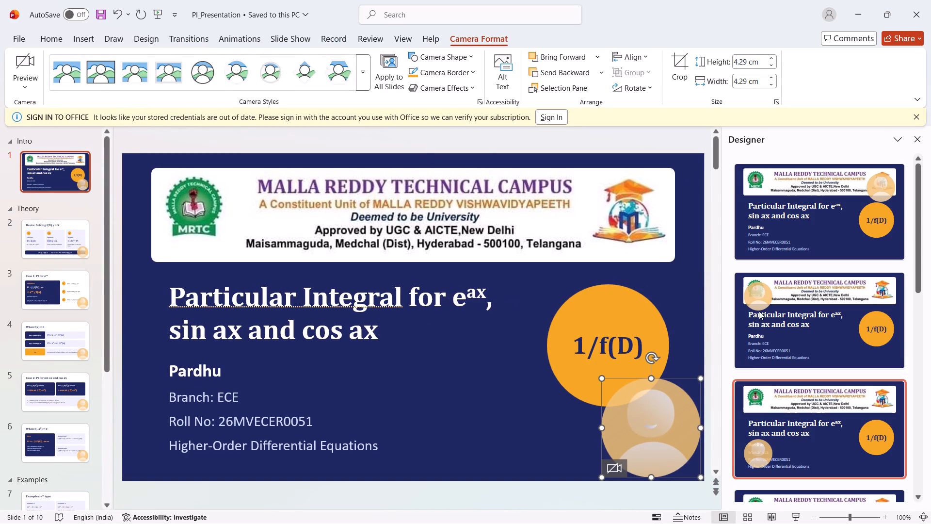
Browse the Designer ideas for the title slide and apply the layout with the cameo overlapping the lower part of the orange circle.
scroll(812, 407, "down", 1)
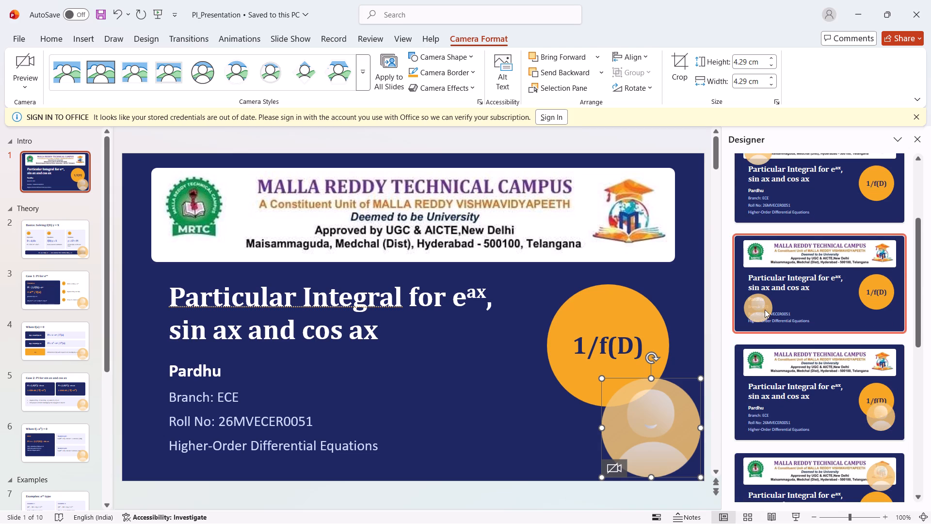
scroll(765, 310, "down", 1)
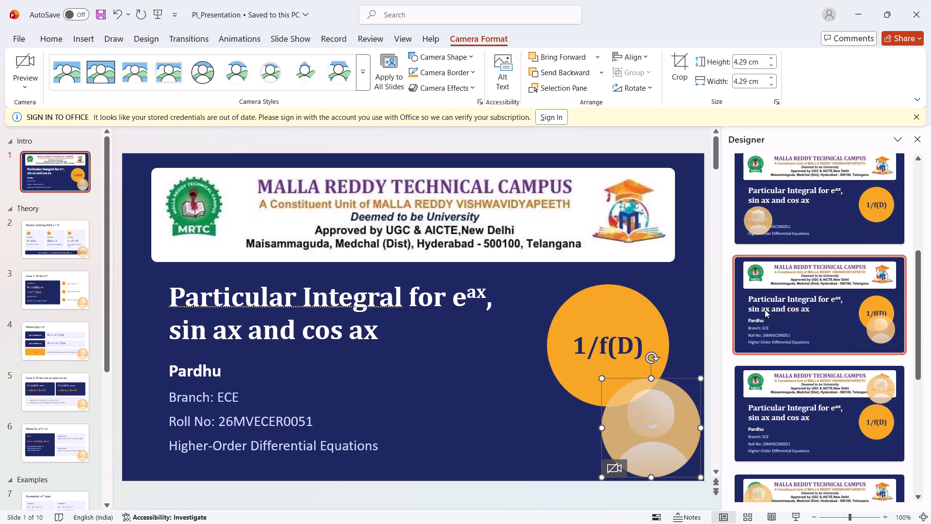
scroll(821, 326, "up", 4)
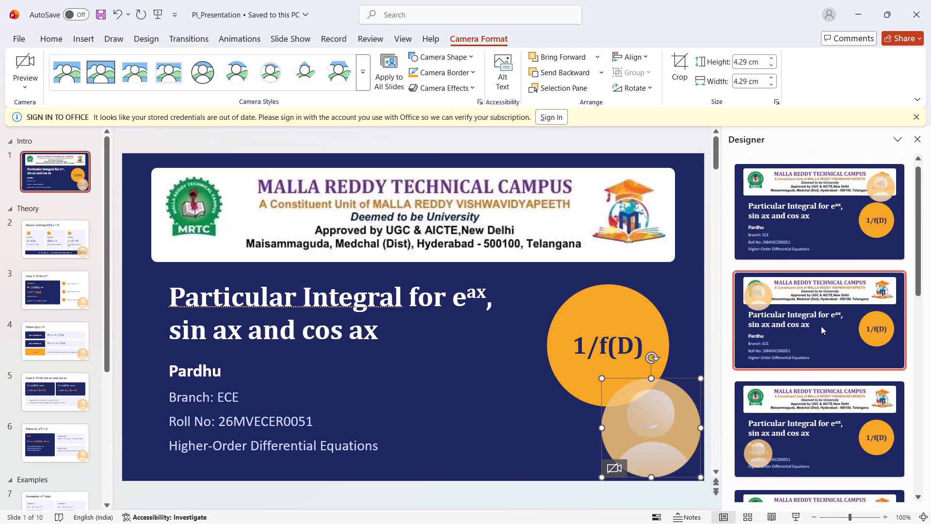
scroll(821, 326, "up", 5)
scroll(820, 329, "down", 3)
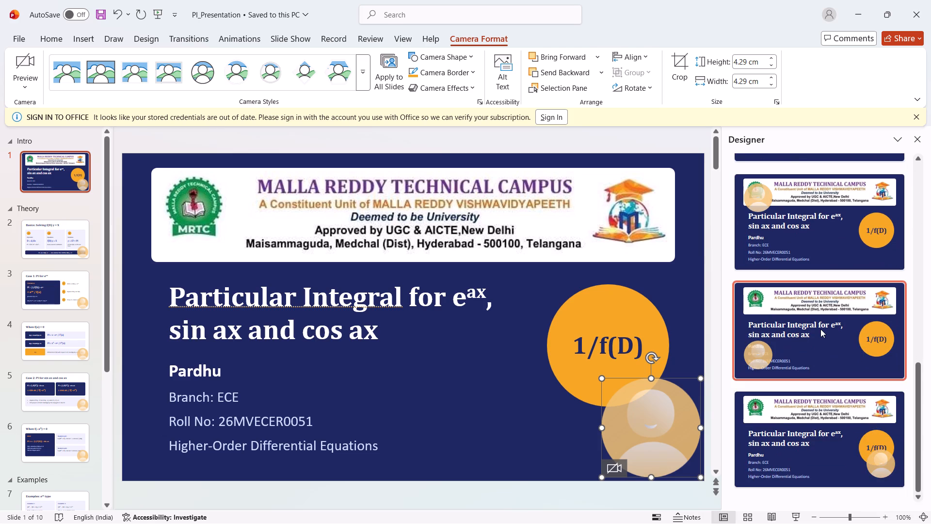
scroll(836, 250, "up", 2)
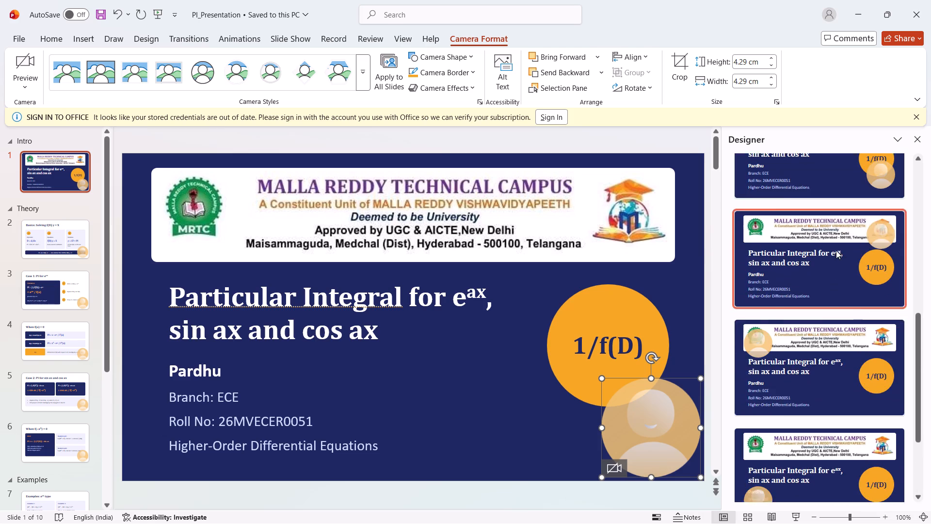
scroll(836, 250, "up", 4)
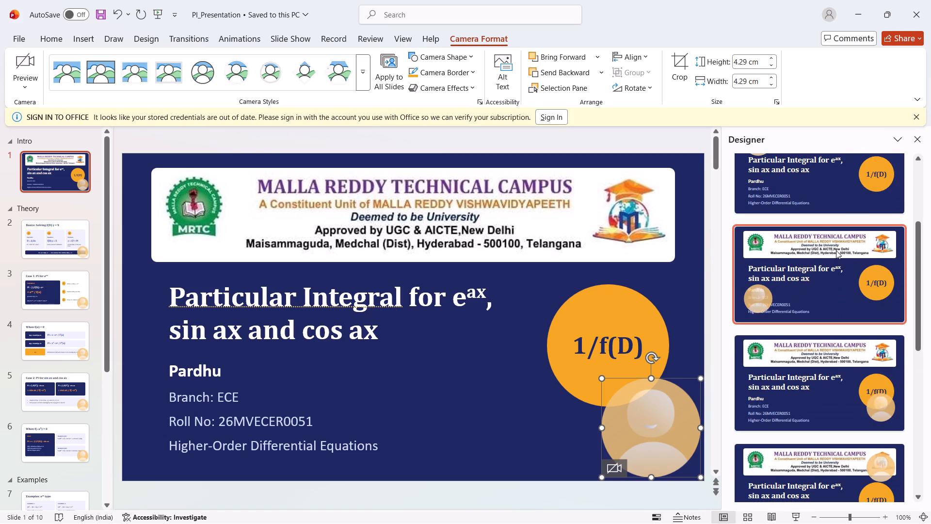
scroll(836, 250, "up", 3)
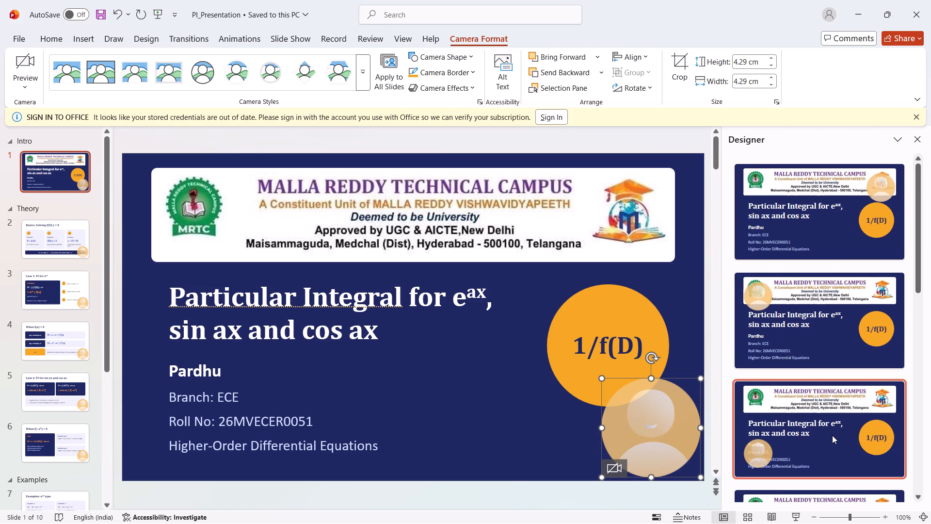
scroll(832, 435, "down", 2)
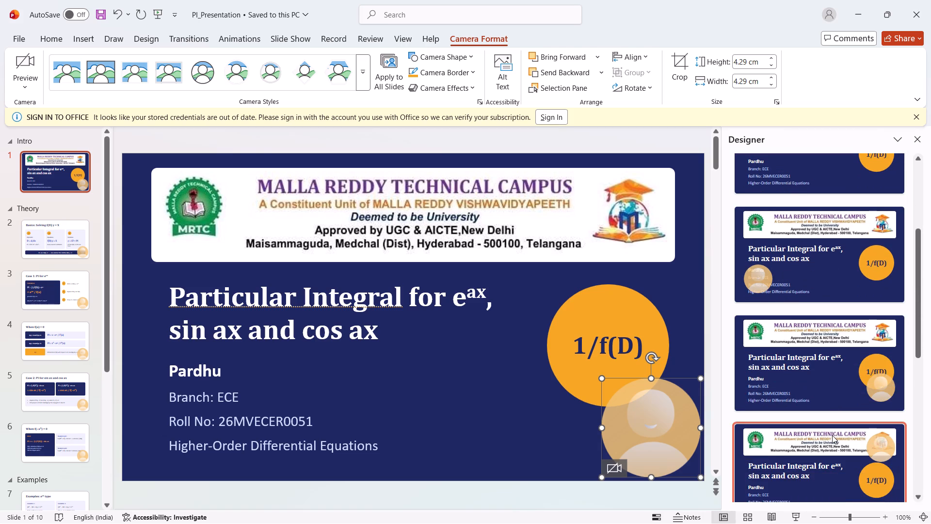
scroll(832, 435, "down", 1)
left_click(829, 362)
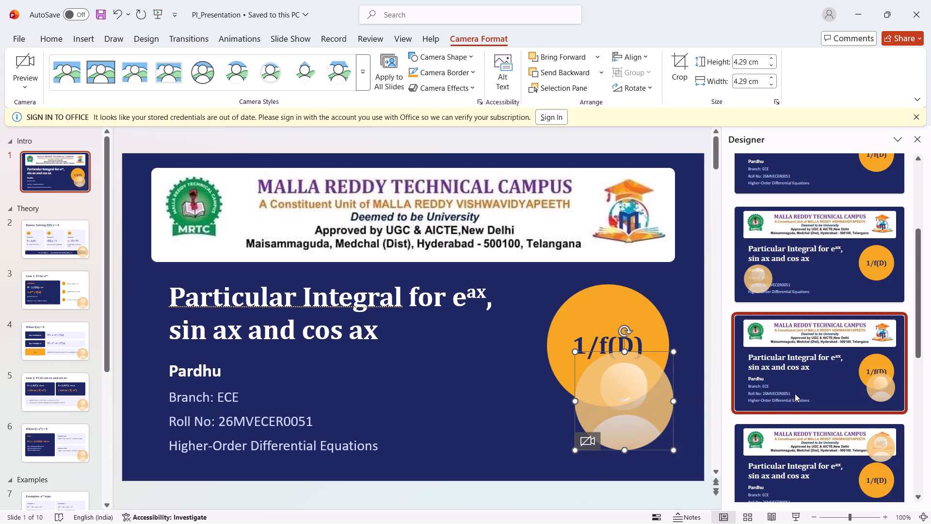
Move the title slide's cameo down to the lower-right corner of the slide, slightly past the bottom edge and mostly clear of the orange circle.
left_click_drag(630, 409, 633, 455)
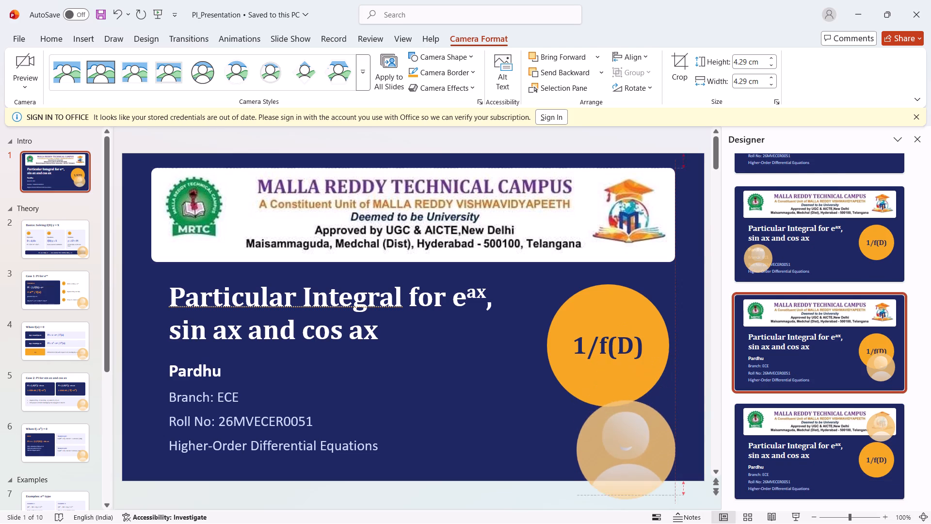
left_click_drag(633, 455, 634, 451)
left_click_drag(635, 451, 657, 448)
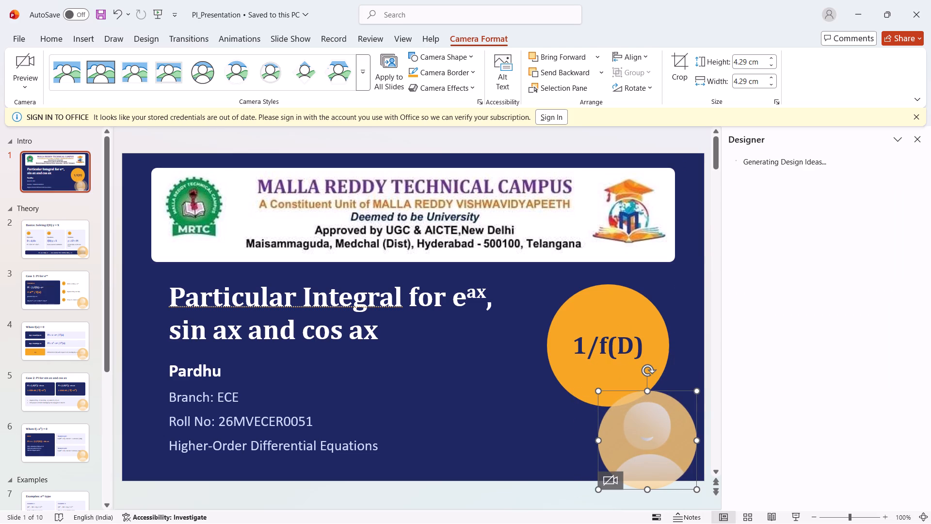
Turn on the live camera preview in the title slide's cameo.
left_click(657, 443)
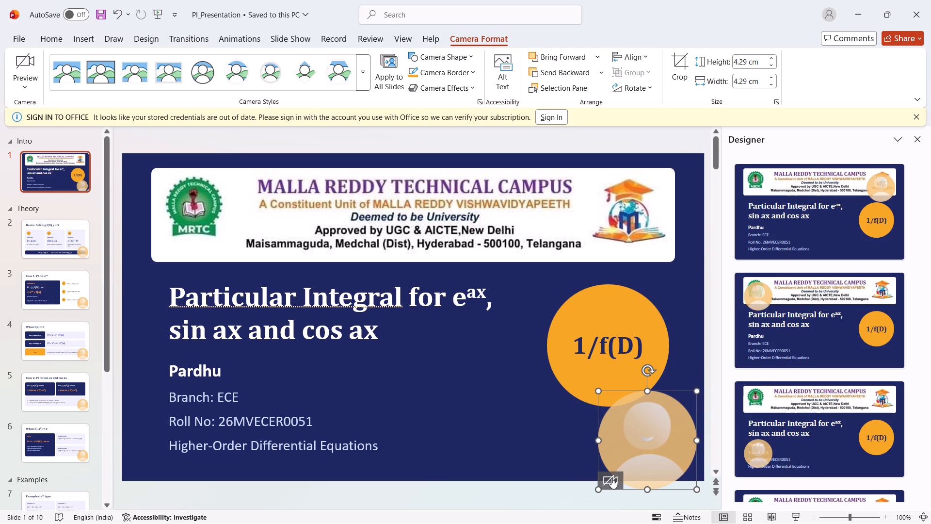
left_click(611, 478)
left_click(611, 478)
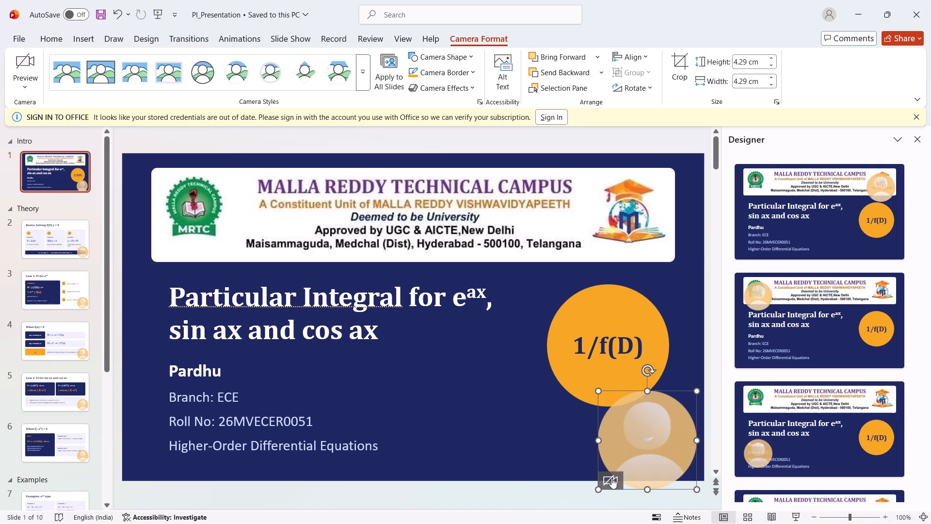
left_click(611, 478)
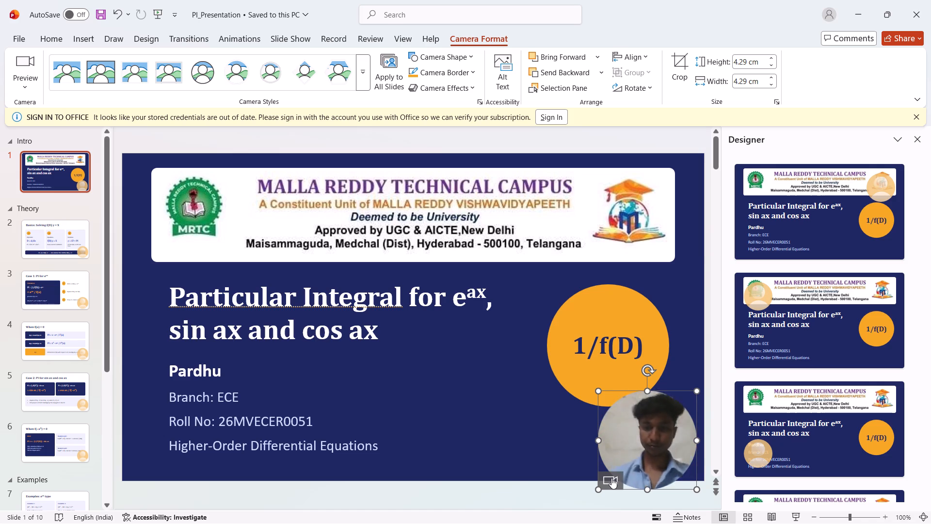
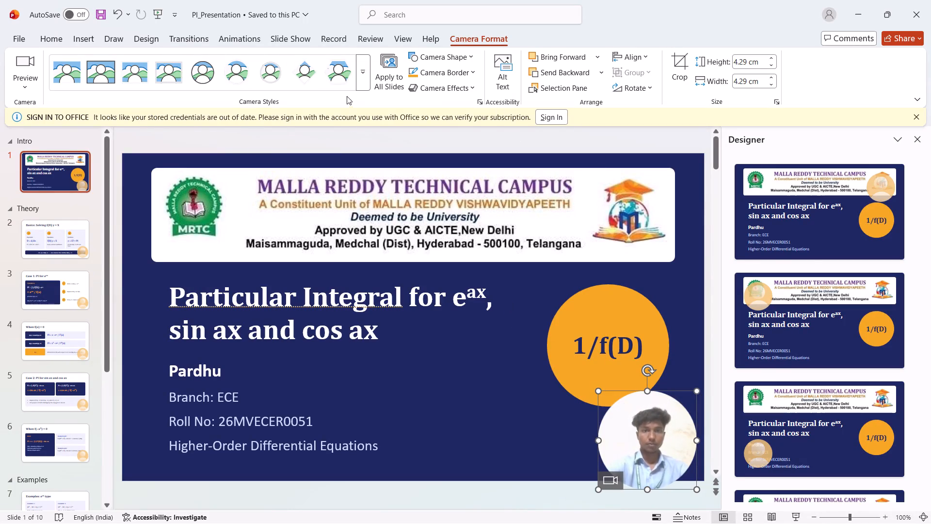
Apply the title slide's cameo setup to all slides.
left_click(385, 73)
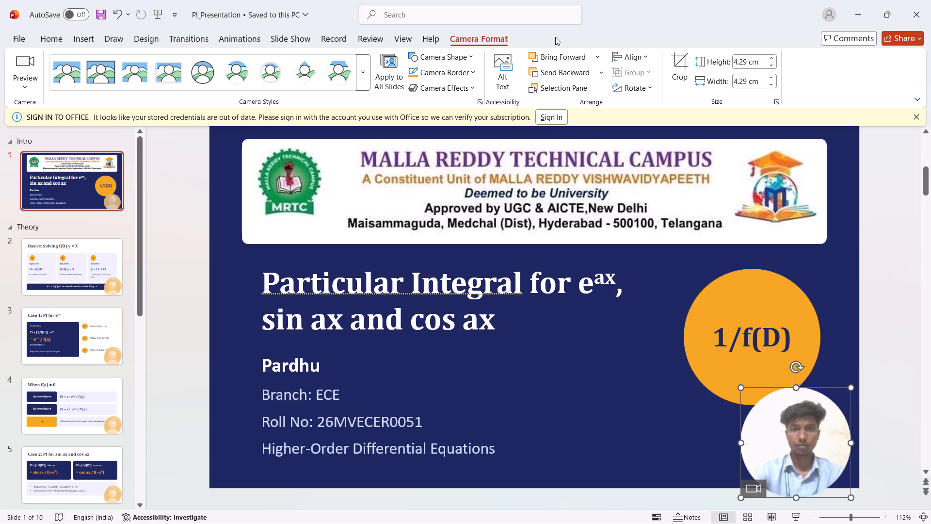
Open the recording view from the beginning of the presentation and go through its introductory tour to the end.
left_click(339, 38)
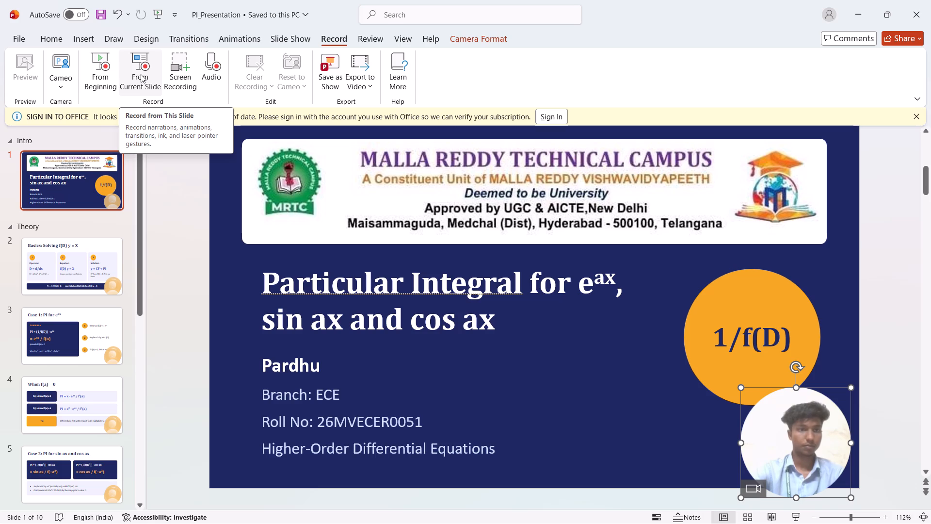
left_click(108, 70)
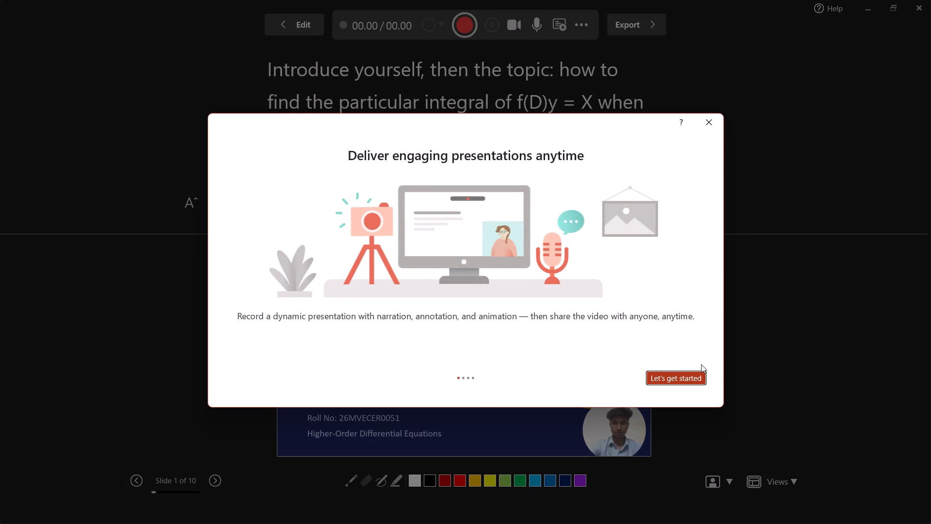
left_click(682, 378)
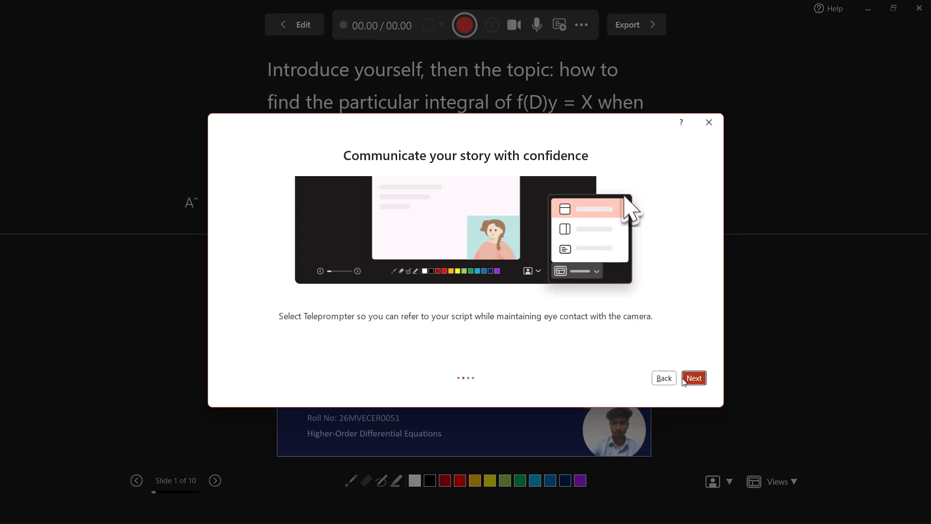
left_click(692, 377)
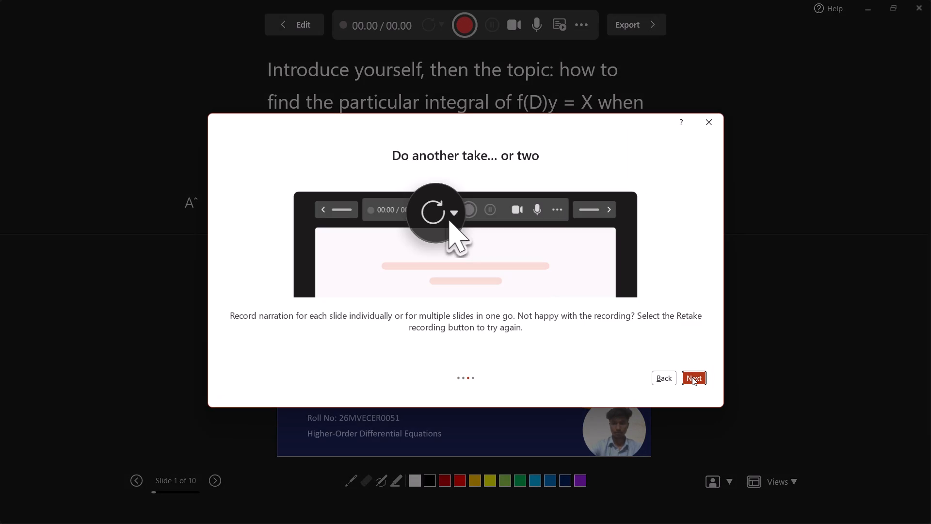
left_click(666, 375)
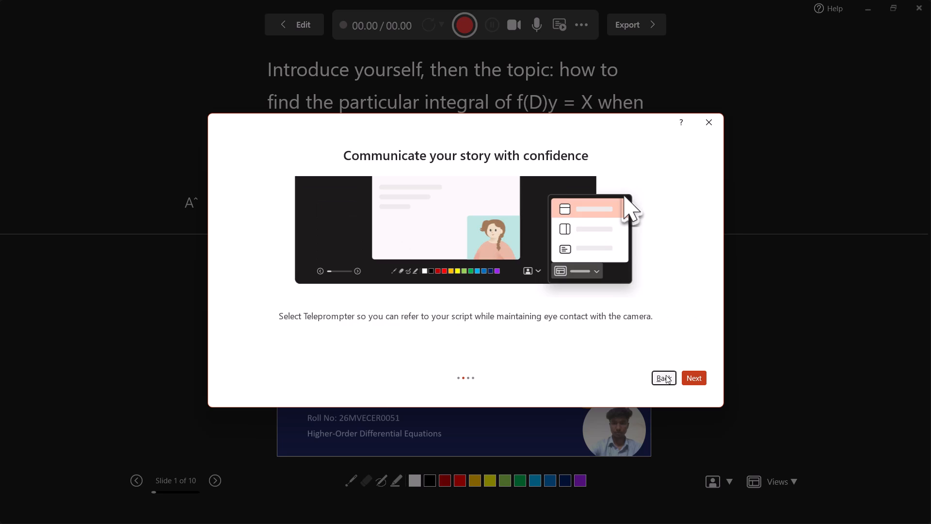
left_click(666, 375)
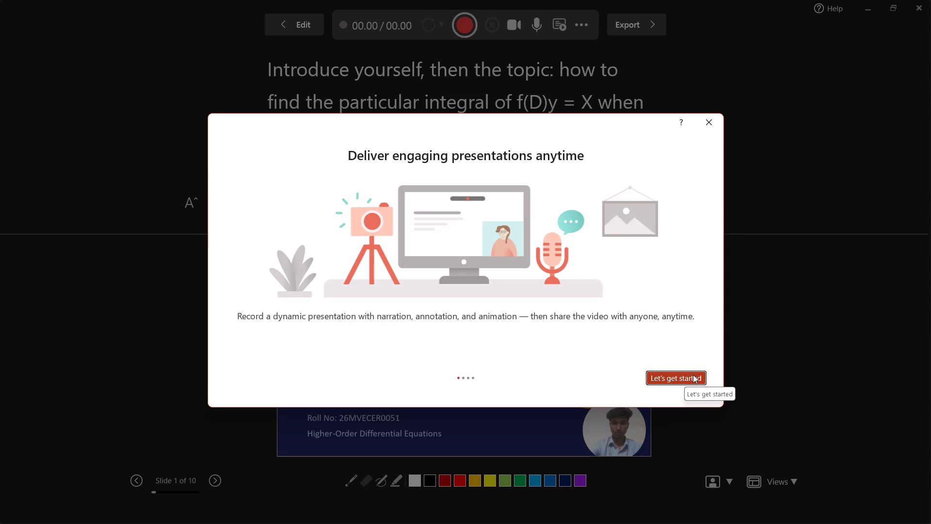
left_click(679, 383)
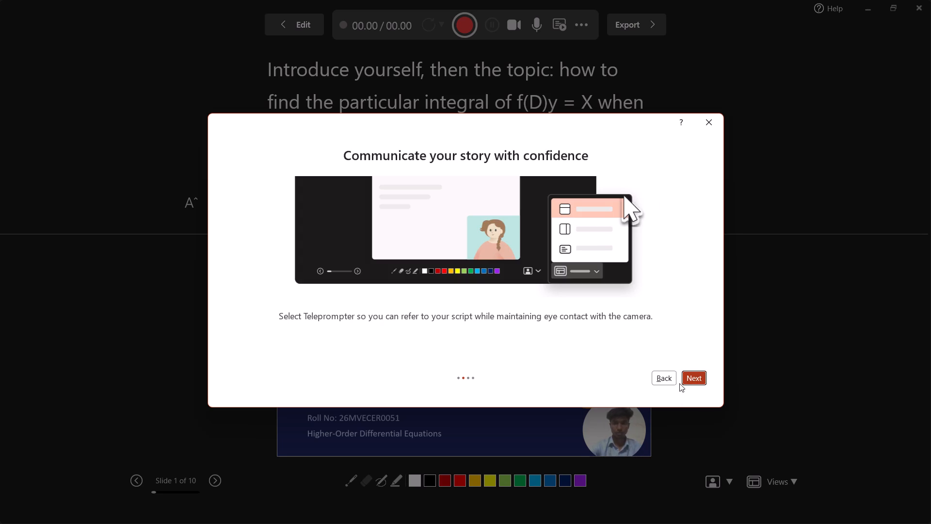
left_click(692, 378)
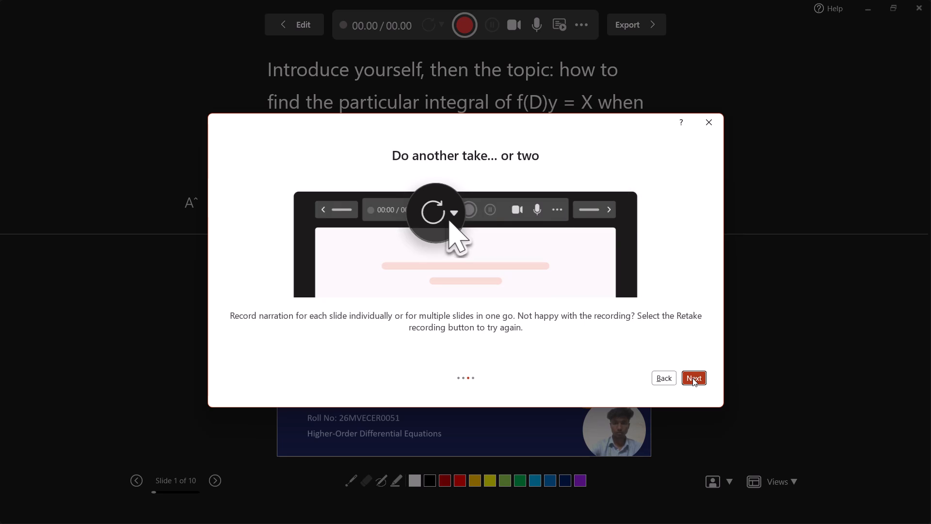
left_click(692, 378)
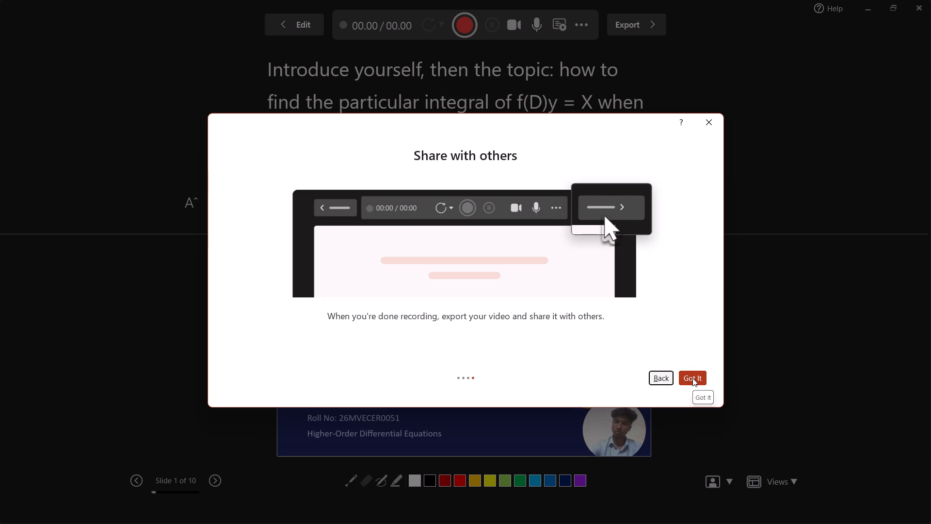
left_click(692, 378)
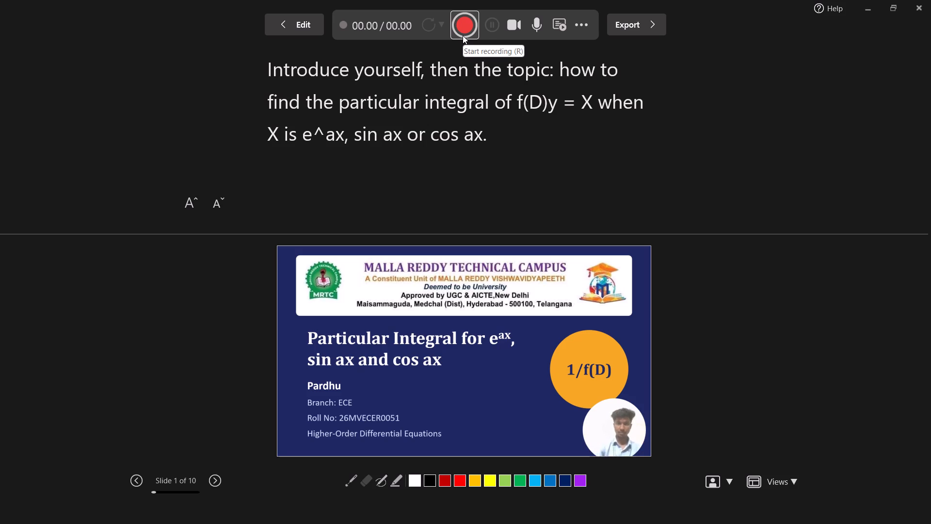
Start recording the presentation from the title slide.
left_click(463, 35)
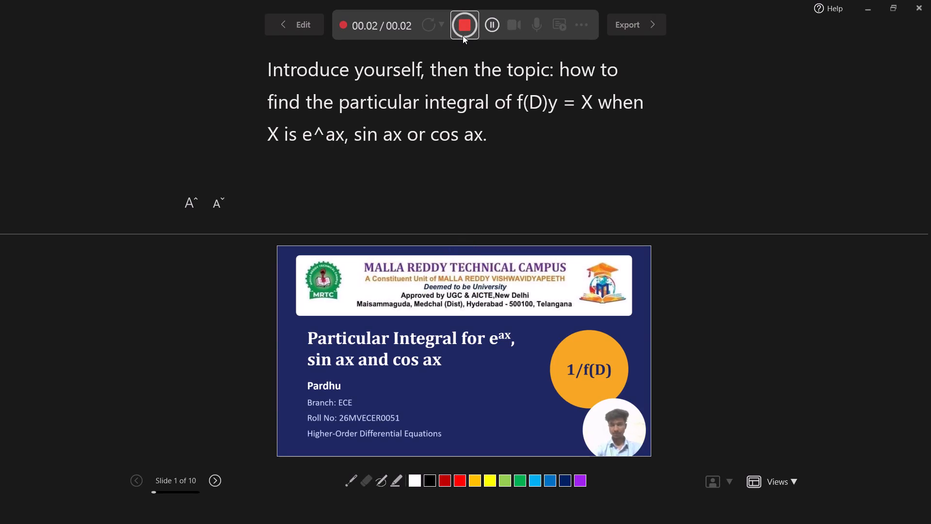
Stop recording the title slide.
left_click(463, 35)
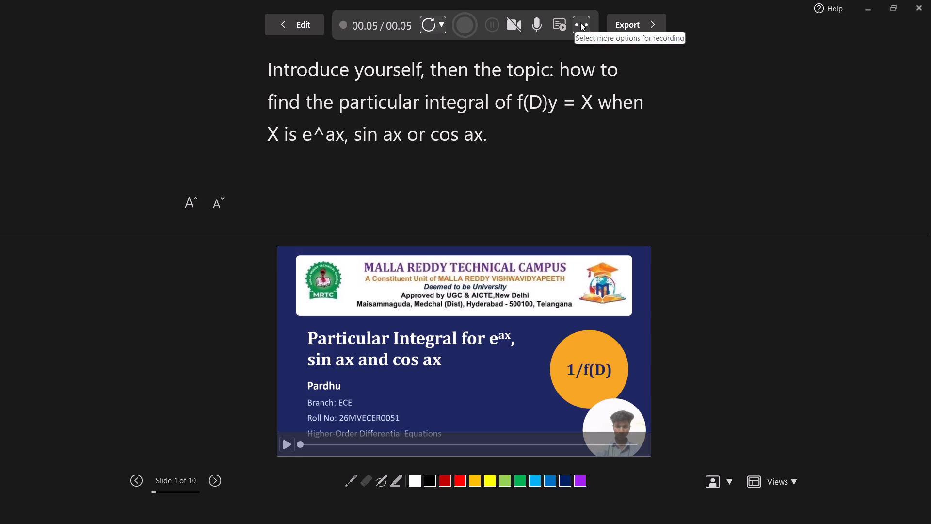
Export the recorded presentation as an MPEG-4 video named PI_Presentation in the 2026-44 transfers folder.
left_click(621, 27)
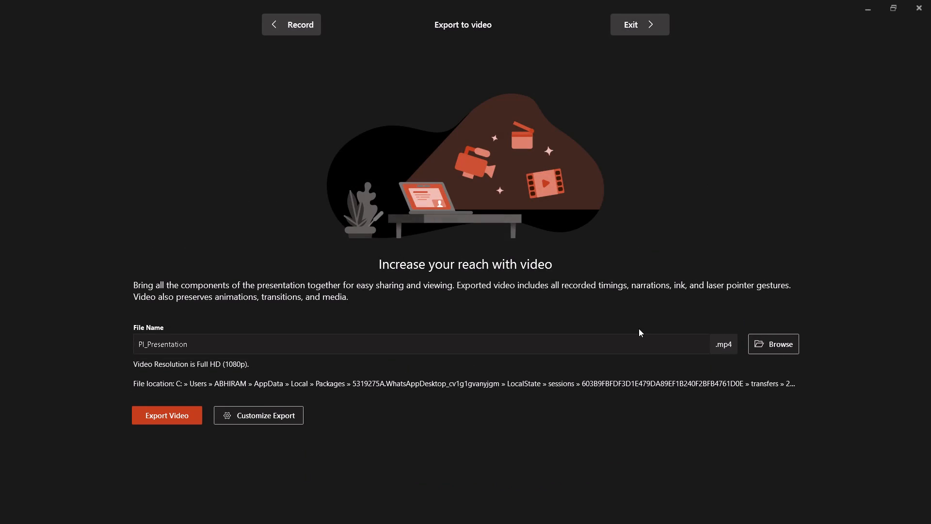
left_click(783, 348)
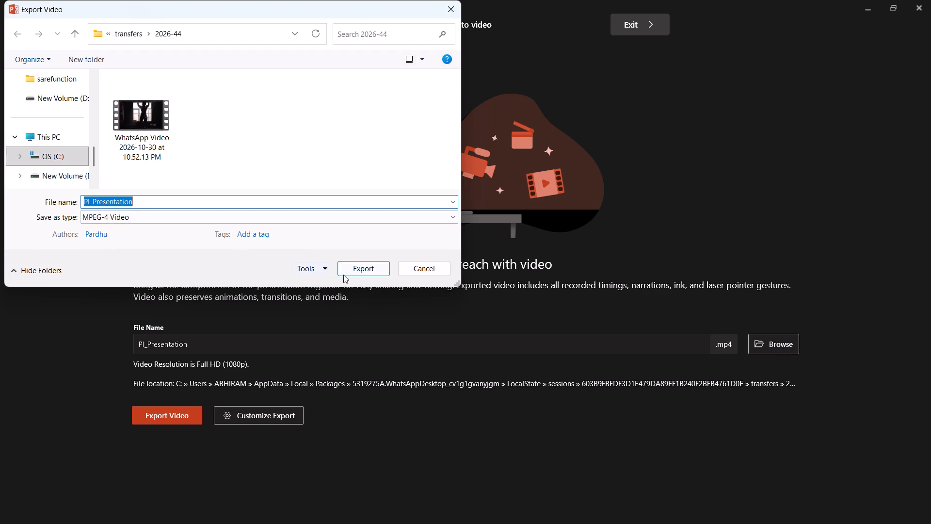
left_click(346, 269)
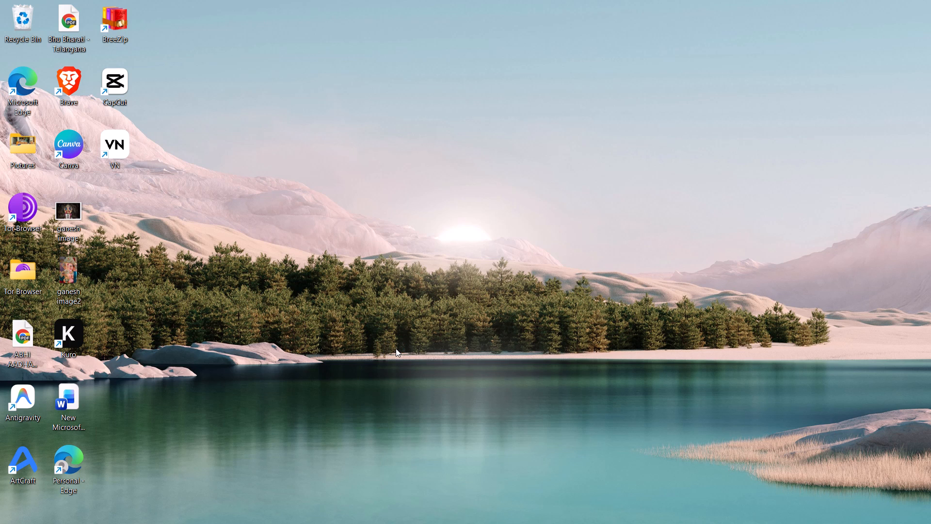
Switch to File Explorer, look for the recorded video in the Videos folder and its Captures subfolder, and return to Home.
left_click(294, 507)
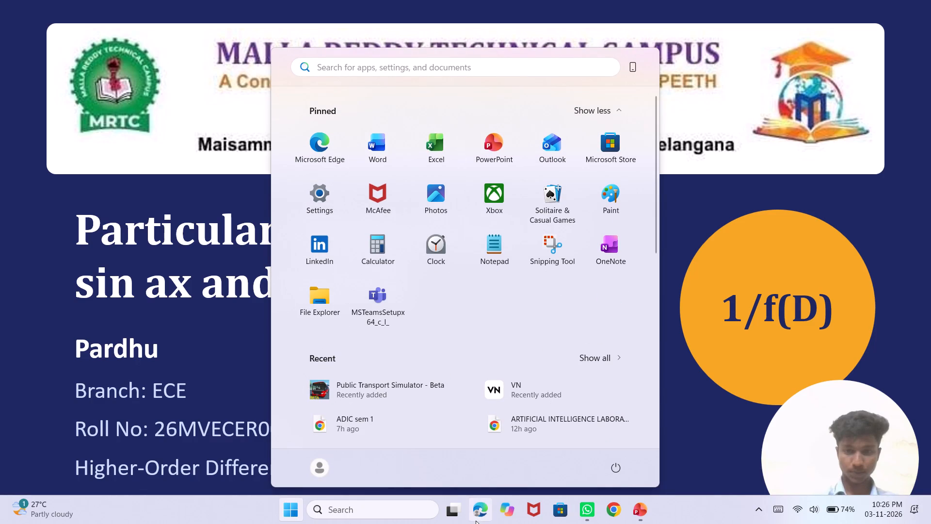
left_click(325, 305)
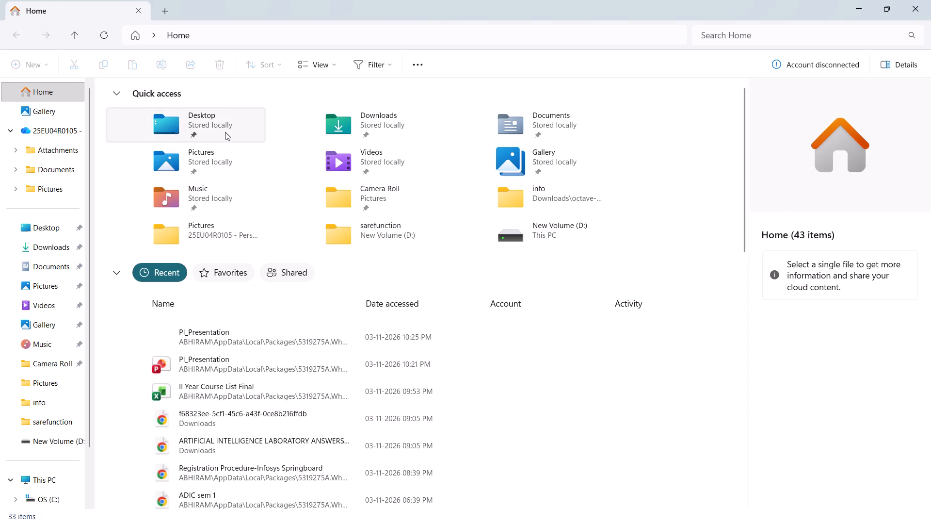
left_click(329, 147)
double_click(329, 147)
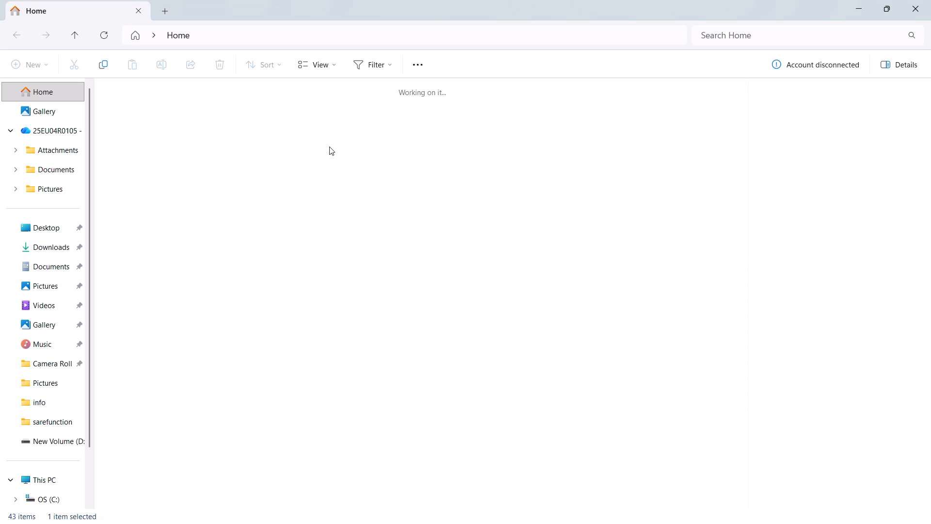
double_click(136, 121)
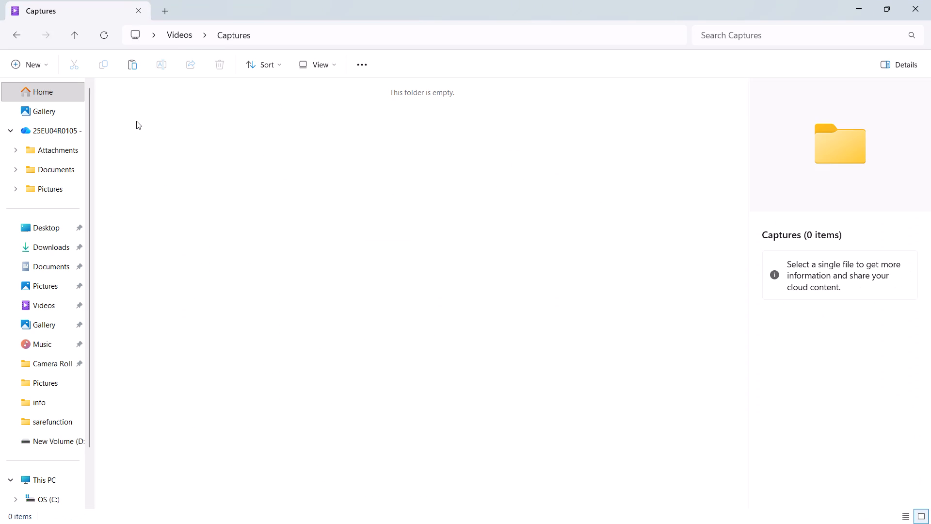
left_click(15, 29)
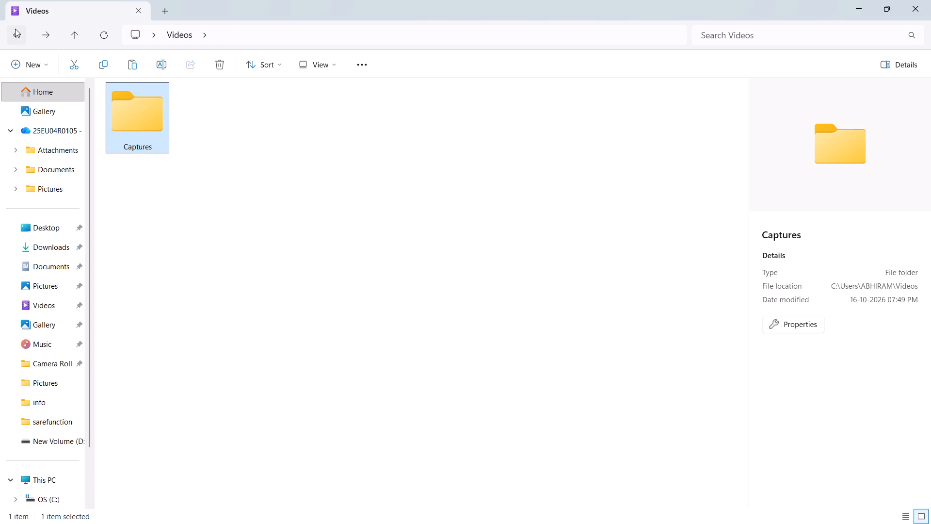
right_click(15, 29)
left_click(14, 33)
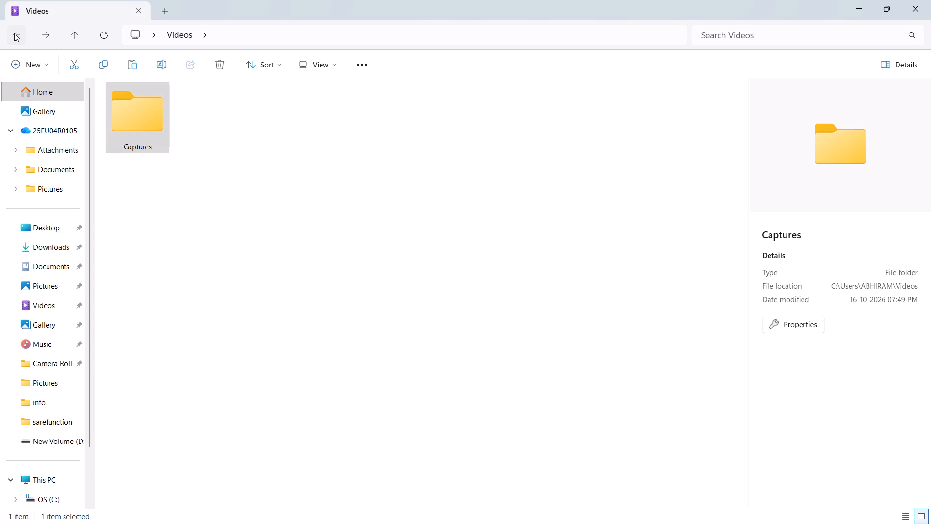
left_click(24, 42)
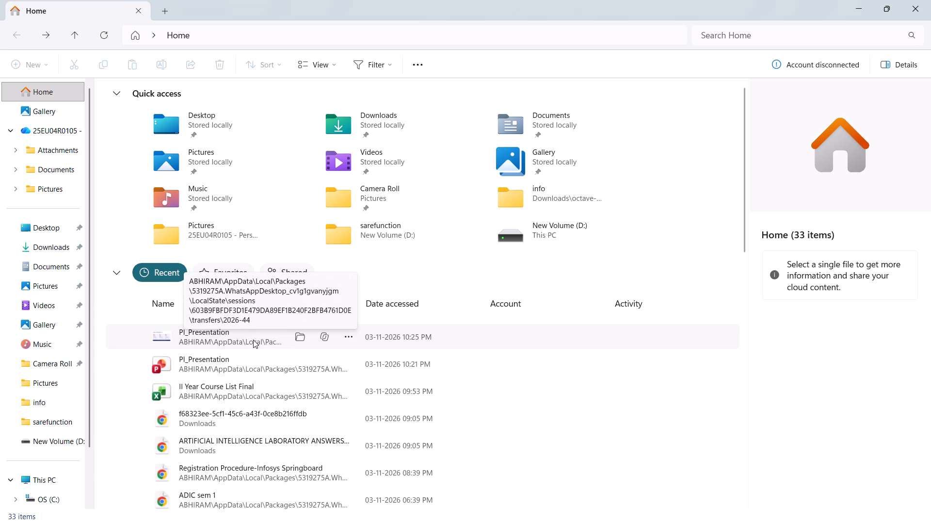
Play the recent PI_Presentation video, check its opening, middle and final parts, replay the beginning, and close the player.
double_click(251, 340)
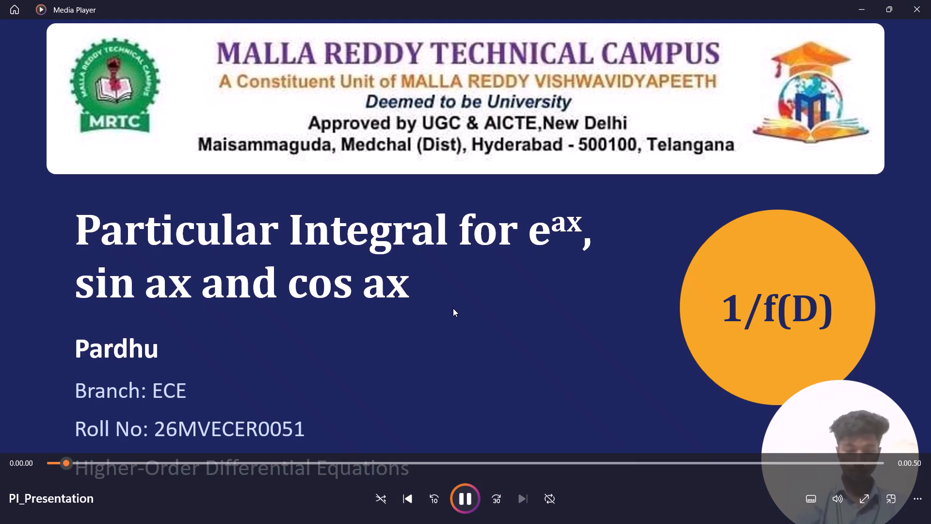
left_click(544, 173)
left_click(544, 173)
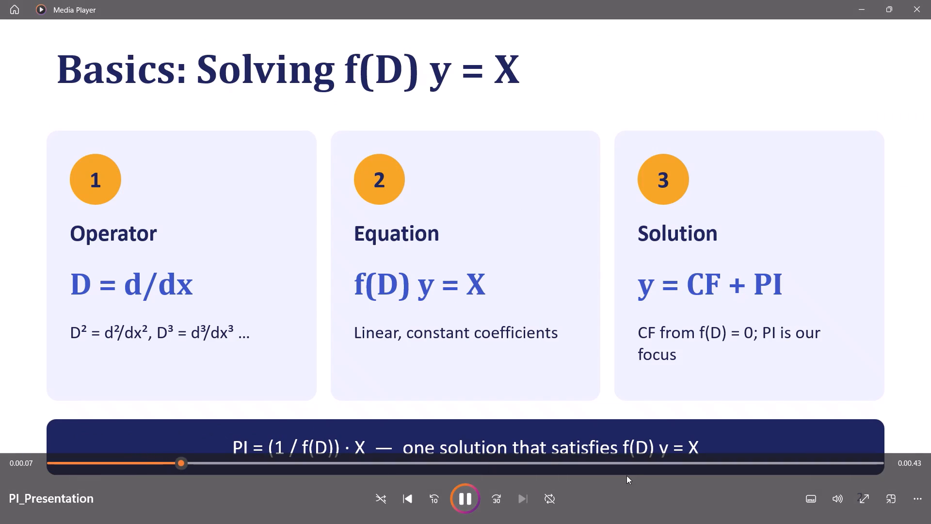
left_click(663, 467)
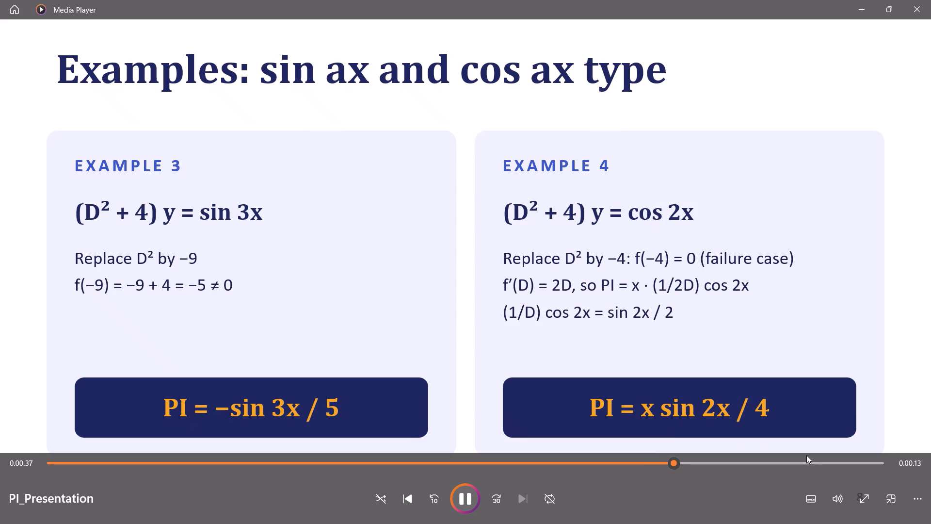
left_click(838, 464)
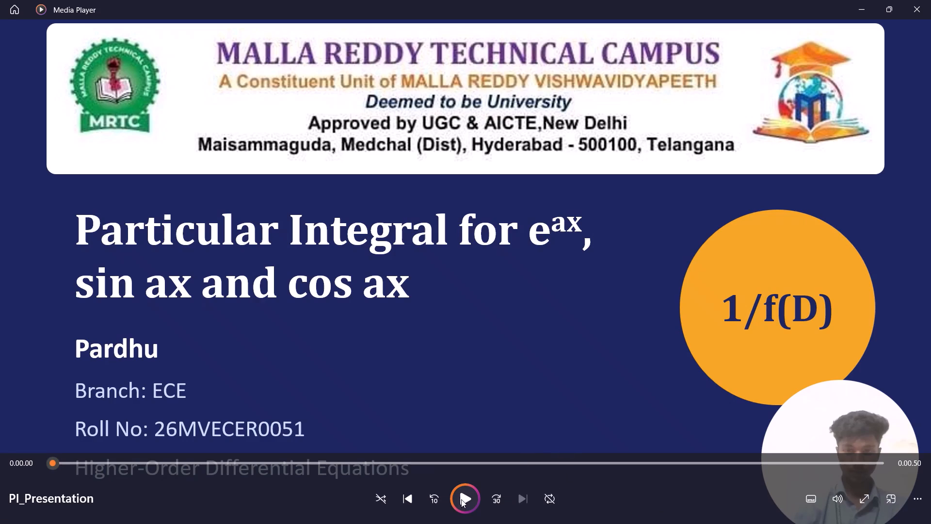
left_click(462, 498)
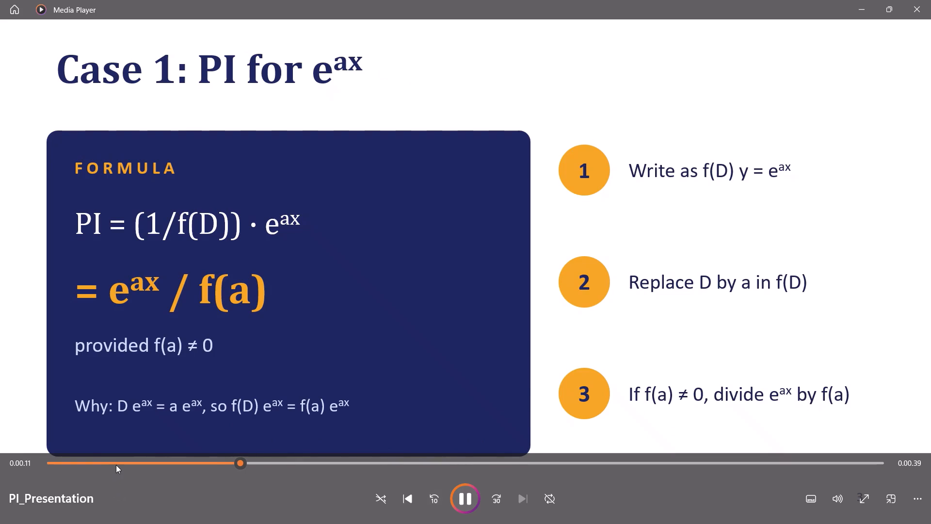
left_click(116, 465)
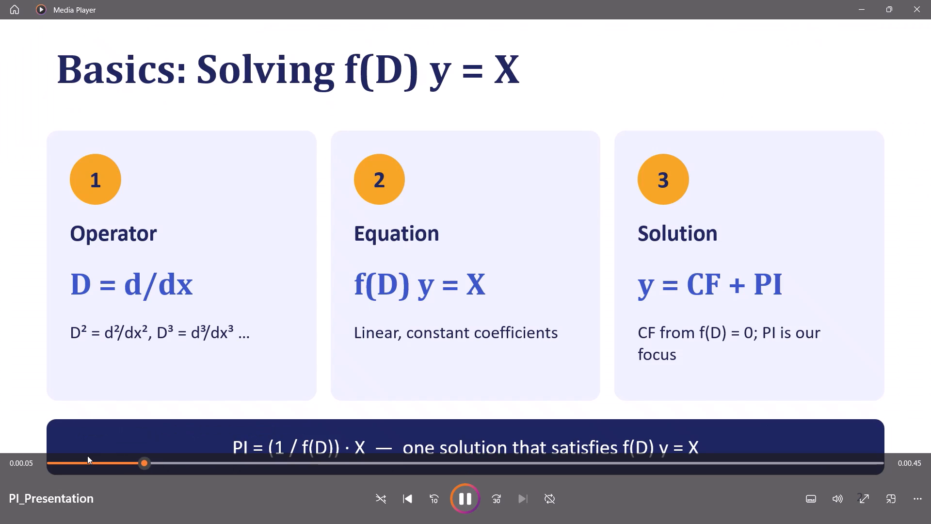
left_click(90, 458)
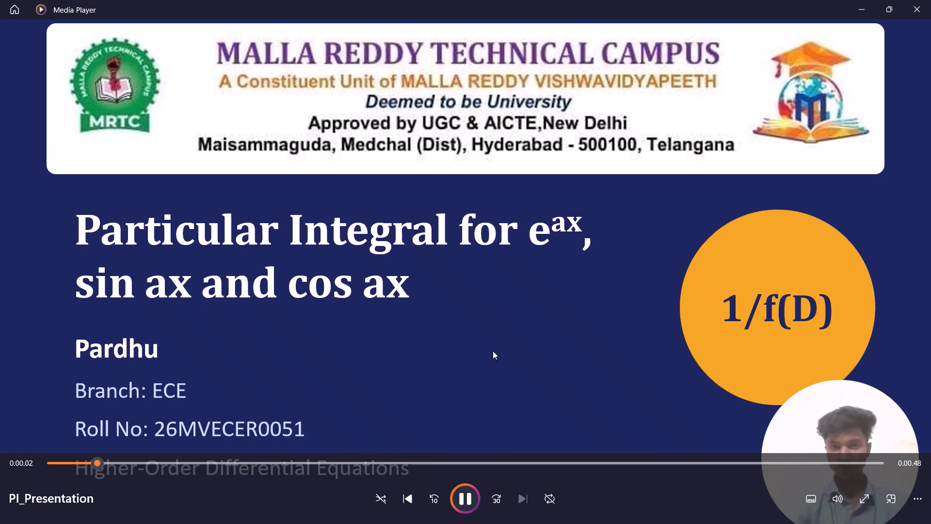
left_click(930, 0)
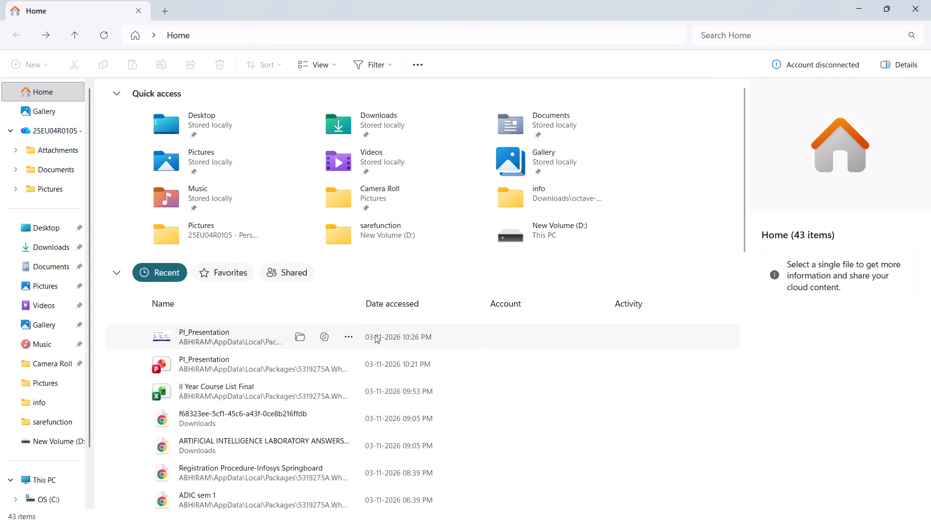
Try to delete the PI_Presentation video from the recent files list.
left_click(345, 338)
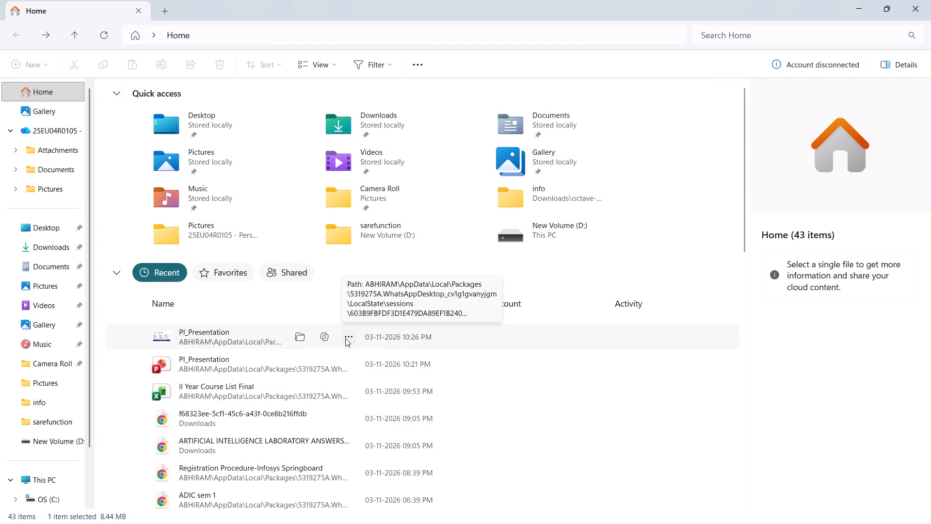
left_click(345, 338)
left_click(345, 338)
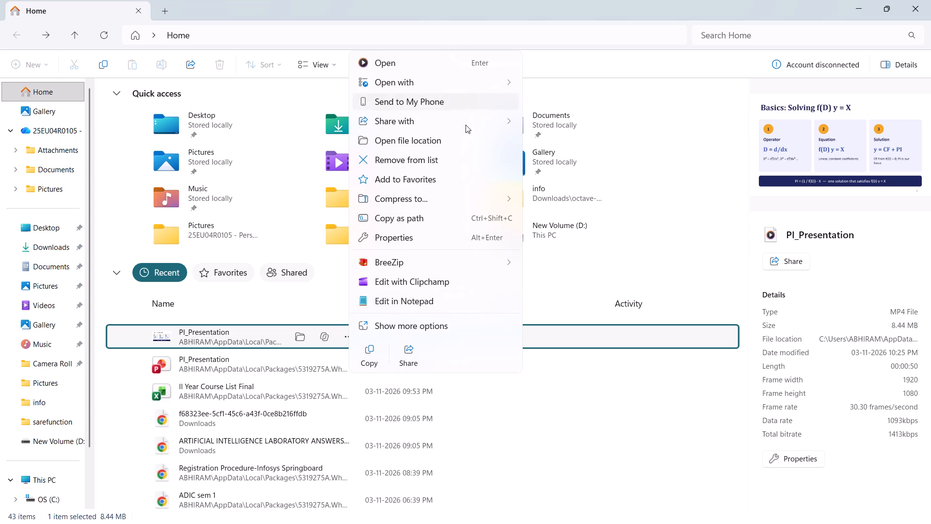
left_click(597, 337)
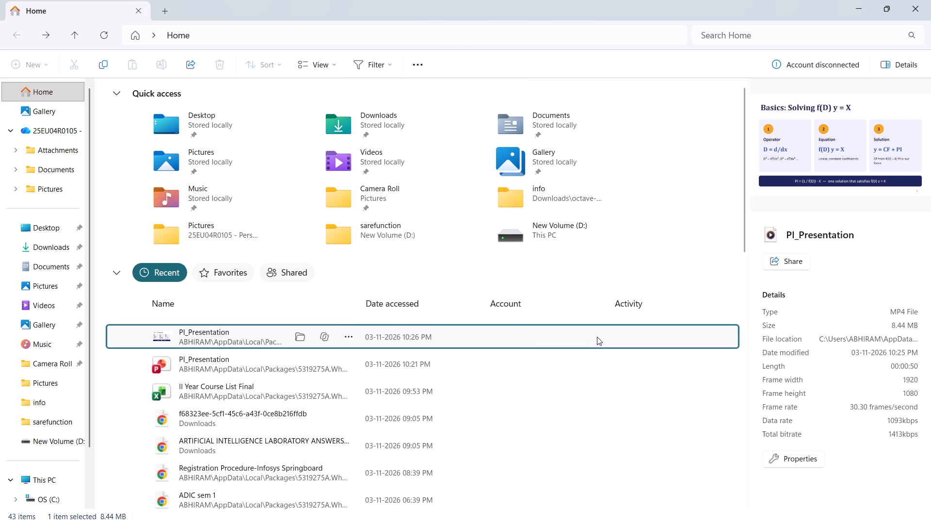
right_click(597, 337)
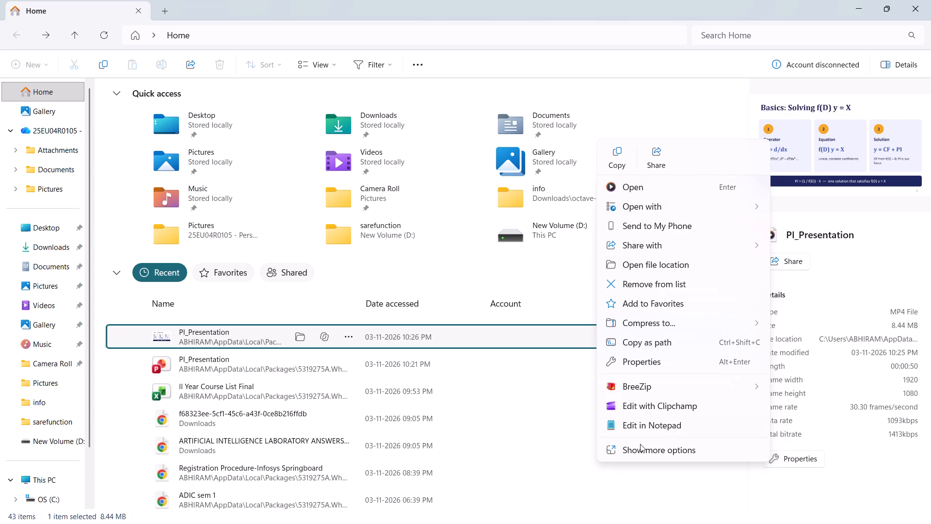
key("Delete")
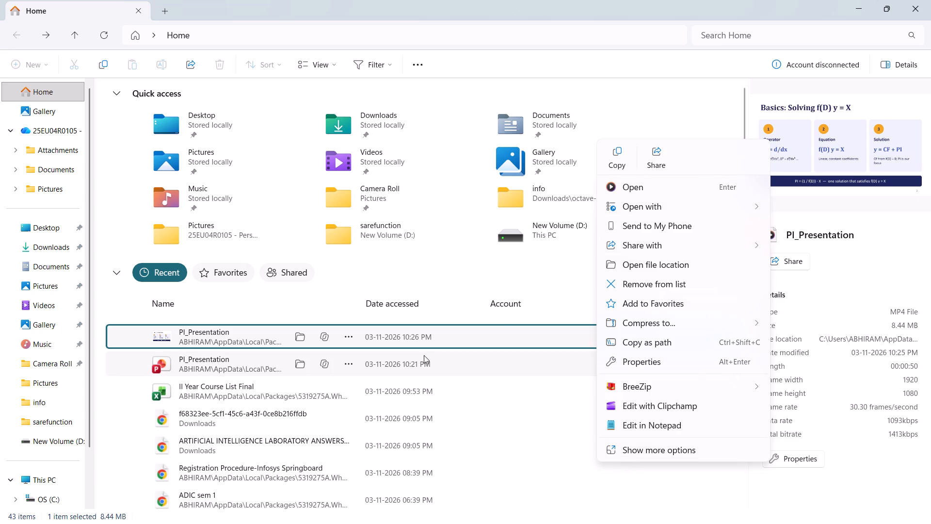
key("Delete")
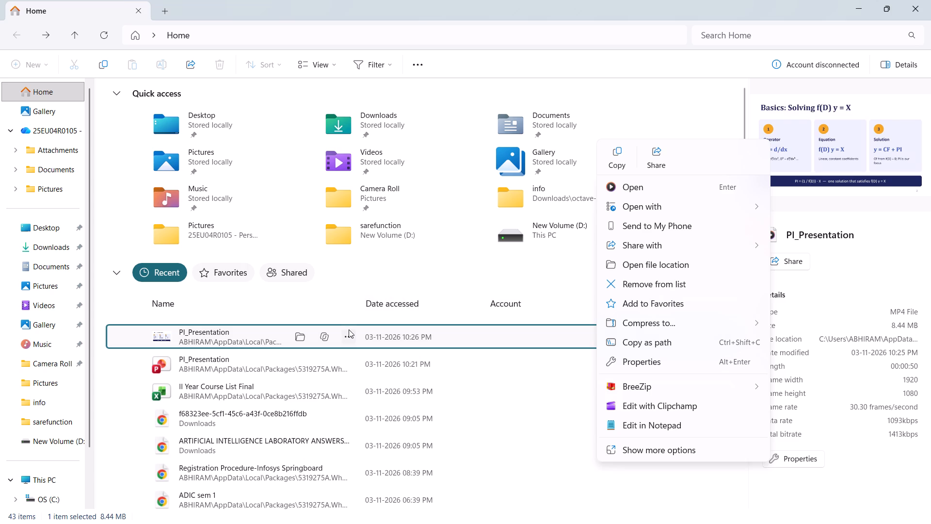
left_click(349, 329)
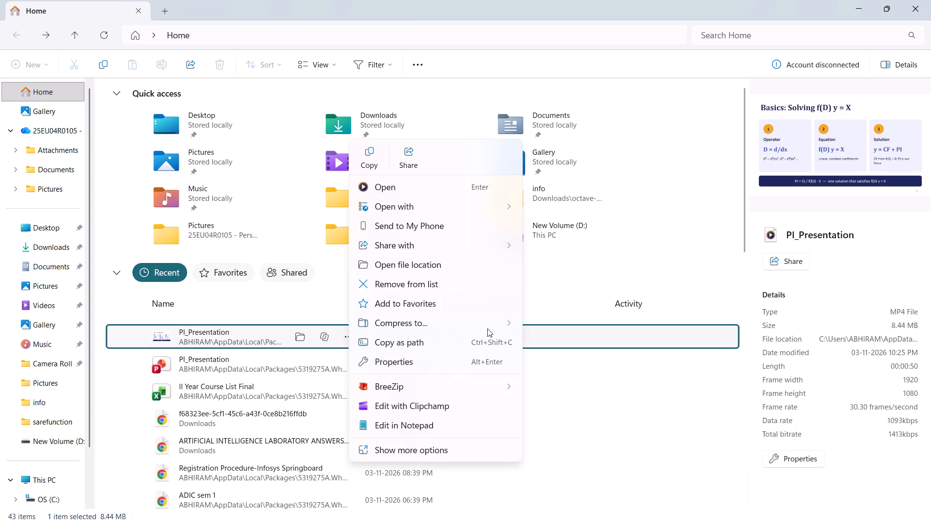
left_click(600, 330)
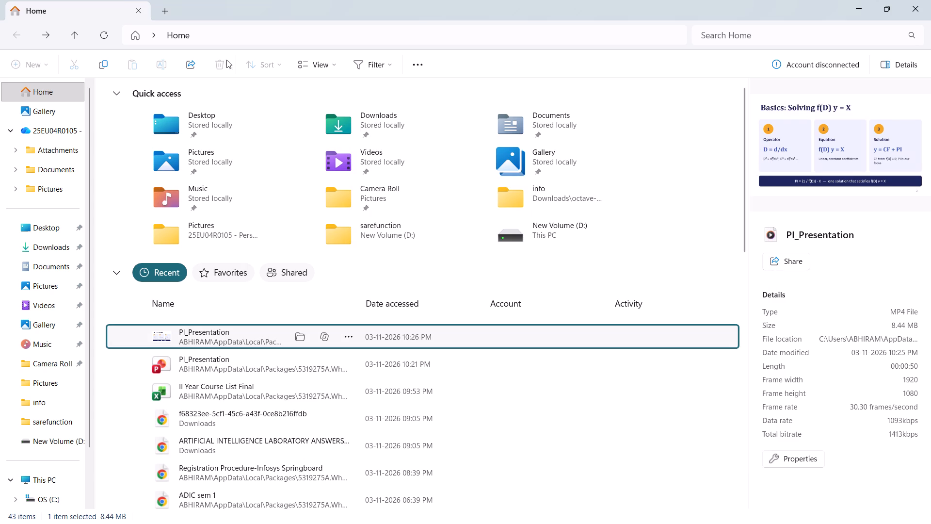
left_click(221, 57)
Switch back to PowerPoint, advance the running slide show to the Case 1 slide, and switch to the presentation's editing window.
key("alt+Tab")
key("alt+Tab")
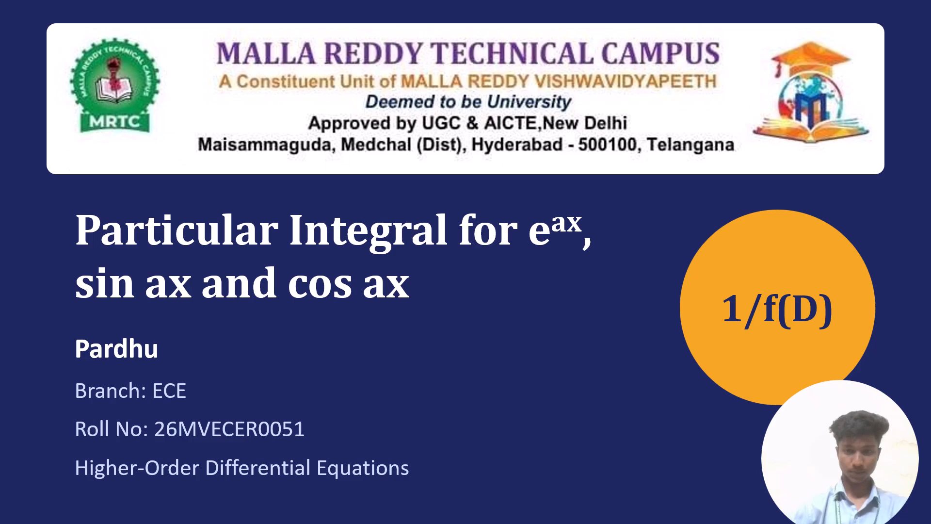
left_click(359, 179)
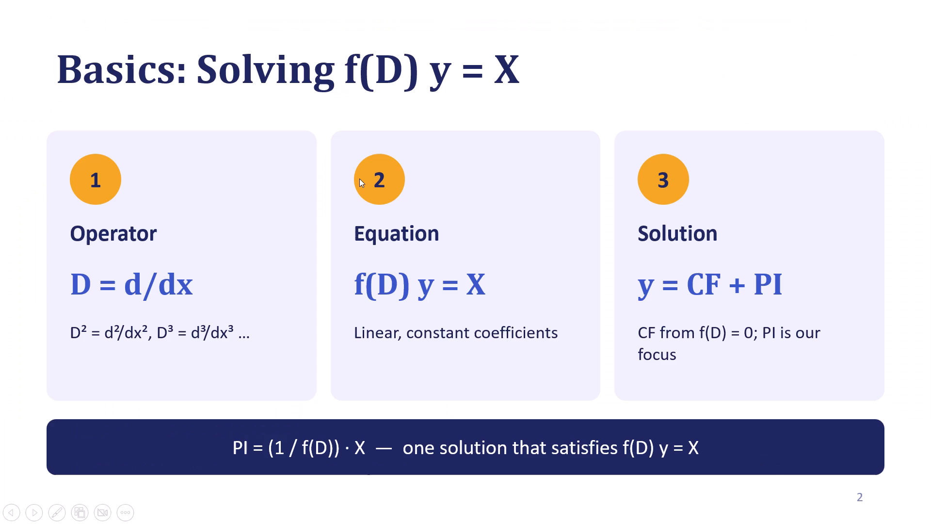
left_click(222, 157)
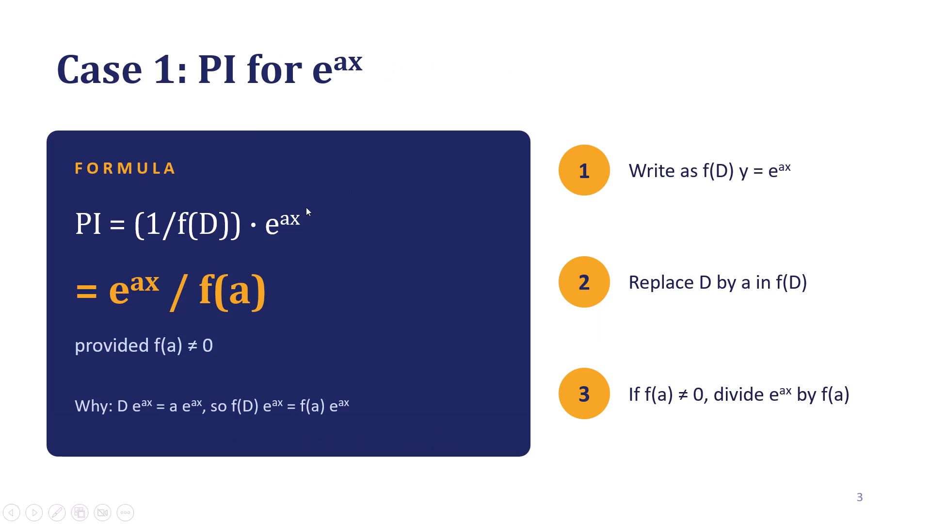
key("alt+Tab")
key("alt+Tab")
key("alt+Tab")
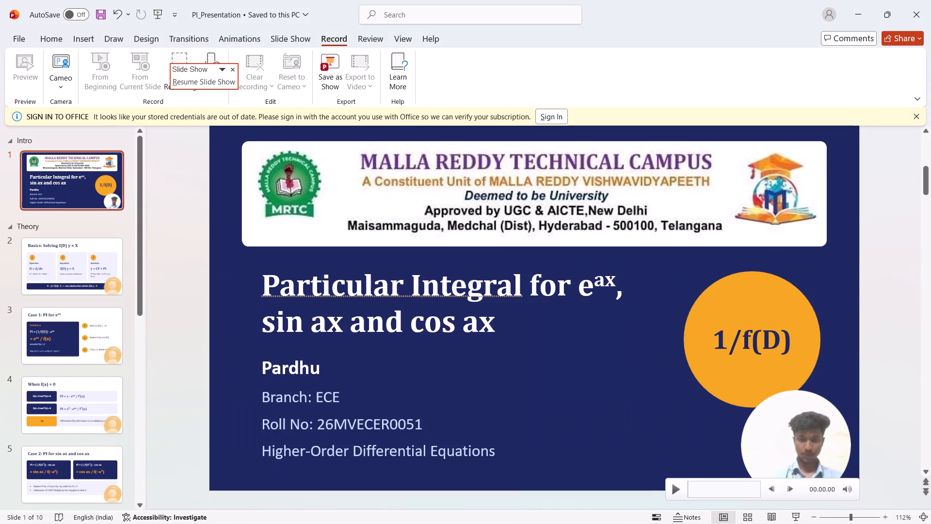
Play the recorded camera clip on the title slide and delete the clip from the slide.
left_click(797, 446)
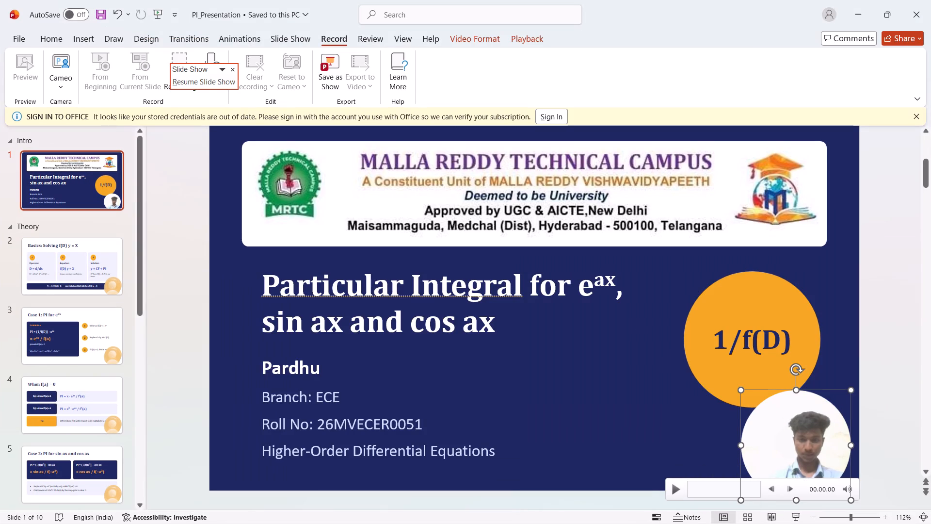
left_click_drag(816, 467, 831, 477)
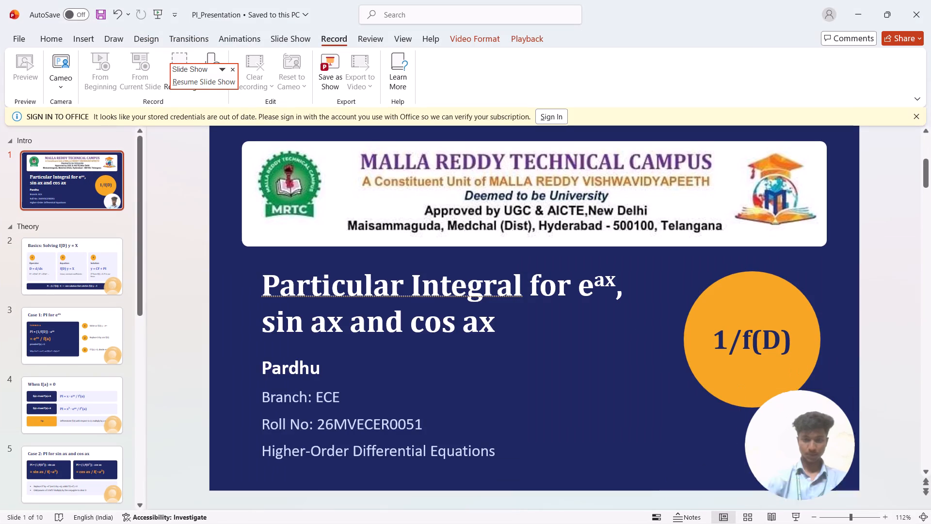
left_click_drag(831, 477, 798, 442)
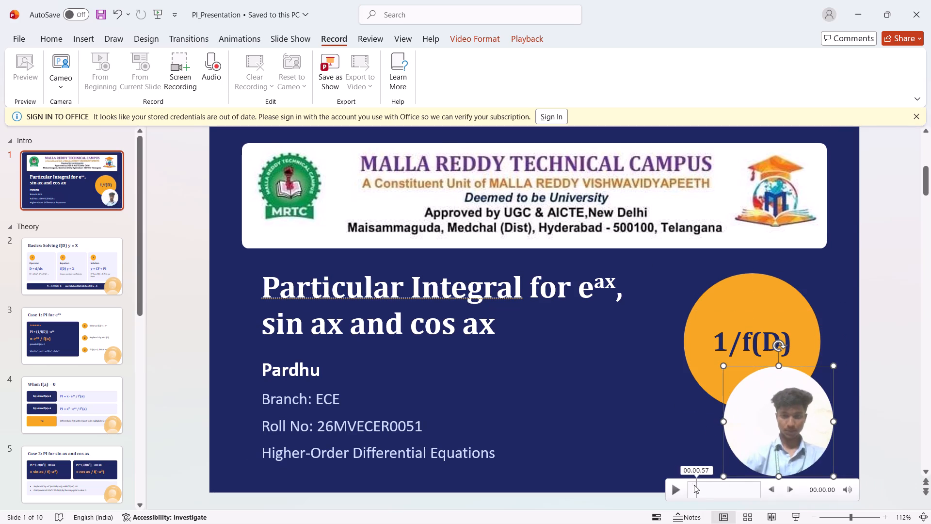
left_click(676, 489)
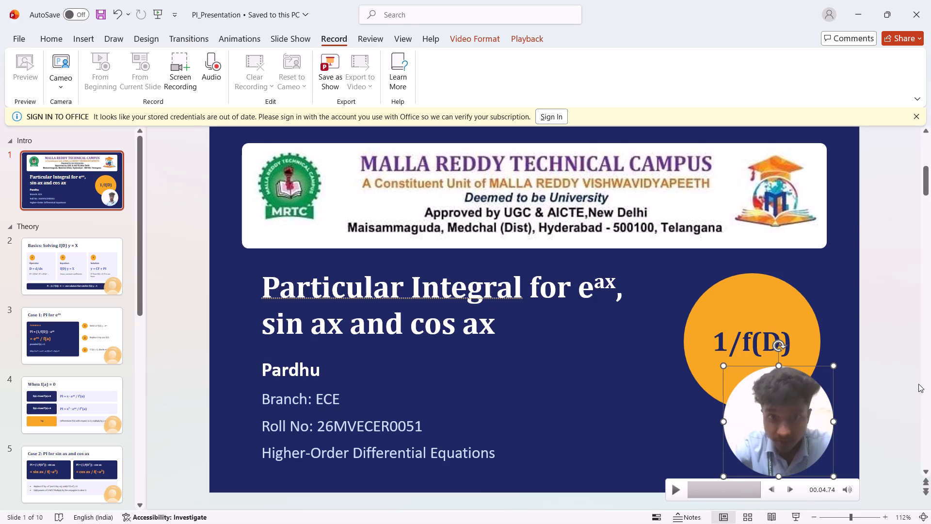
right_click(794, 426)
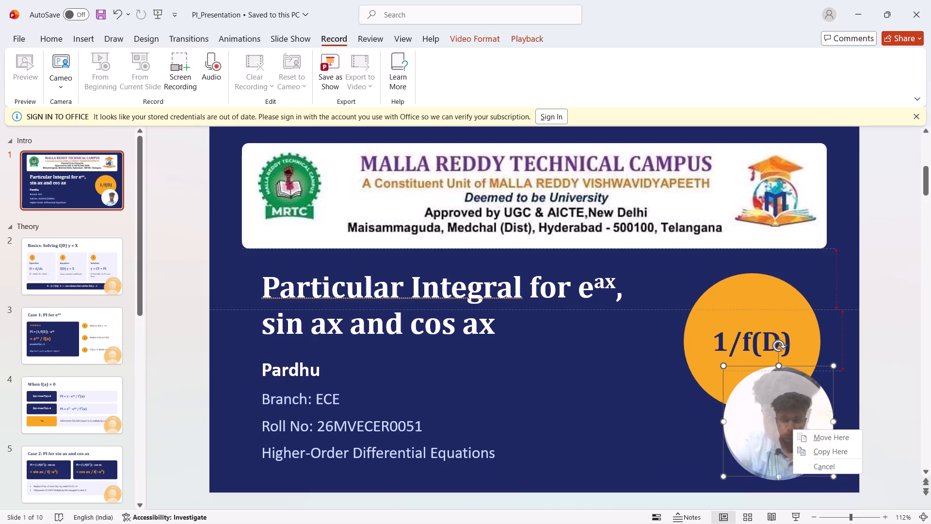
left_click(763, 418)
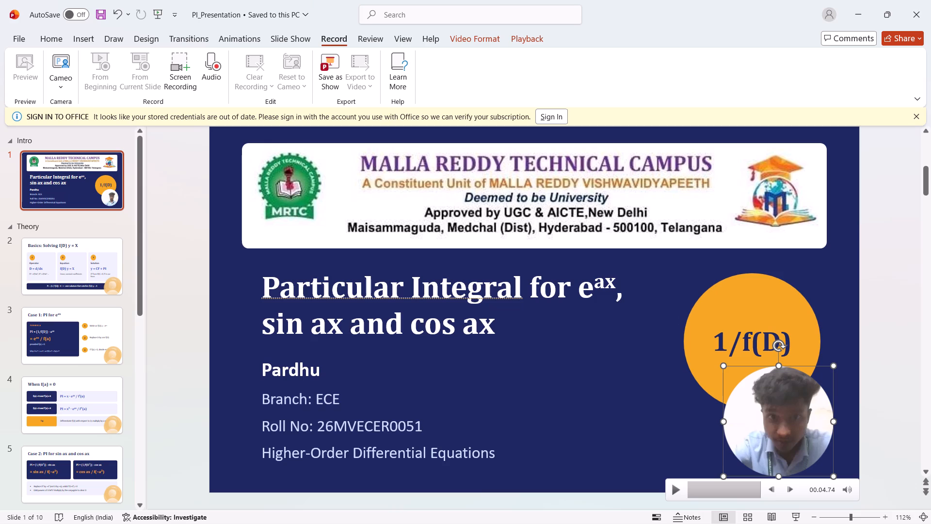
key("Delete")
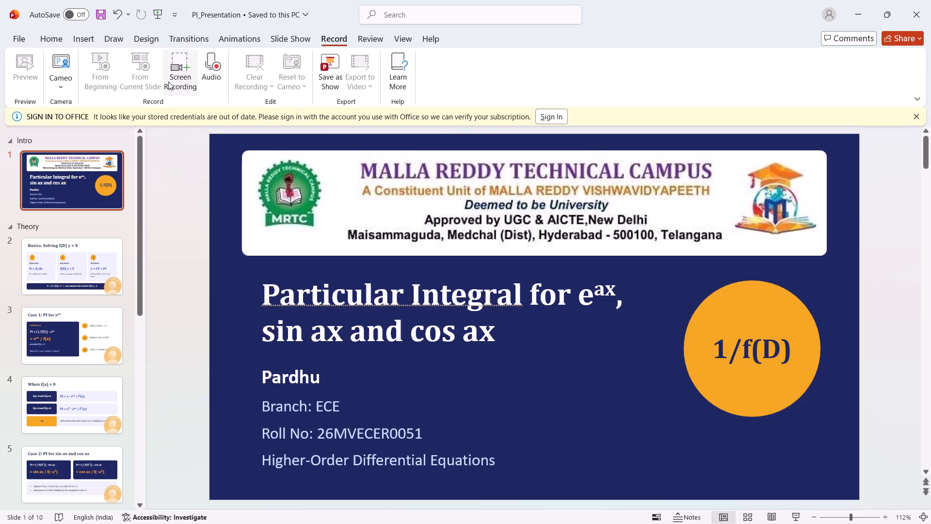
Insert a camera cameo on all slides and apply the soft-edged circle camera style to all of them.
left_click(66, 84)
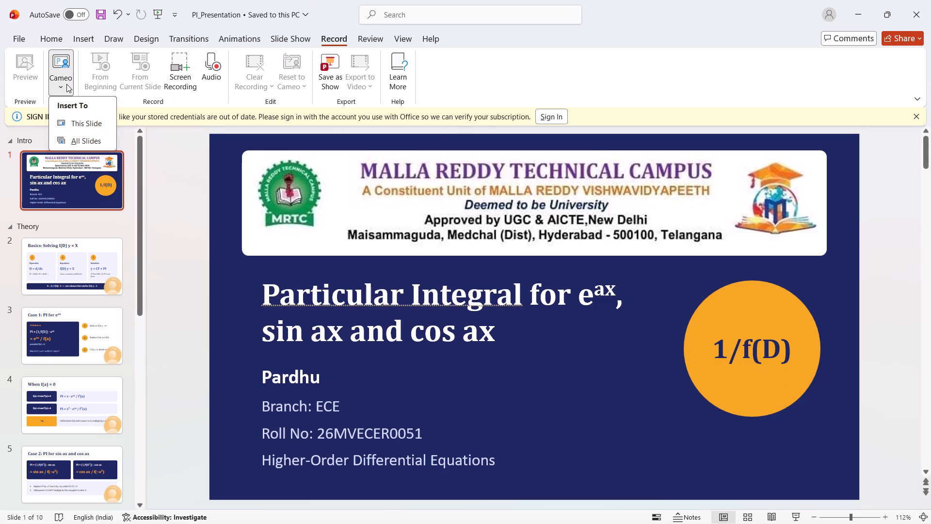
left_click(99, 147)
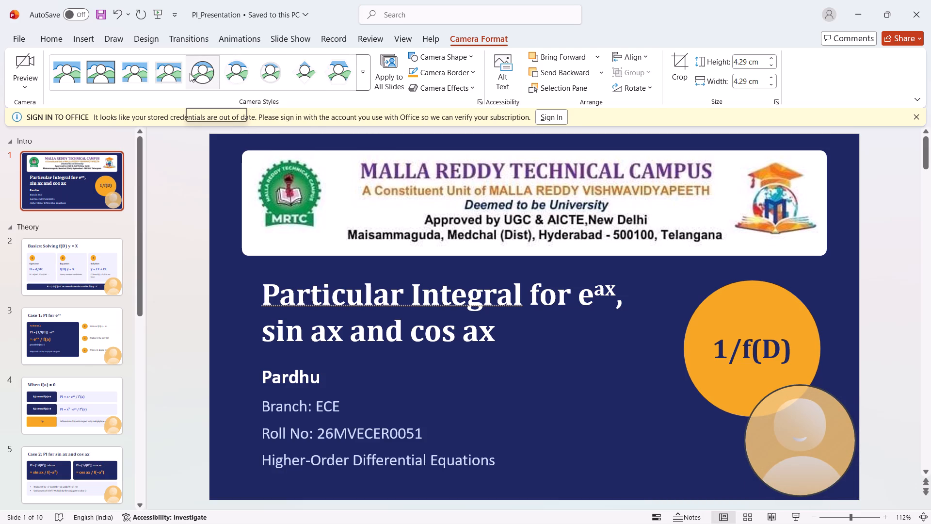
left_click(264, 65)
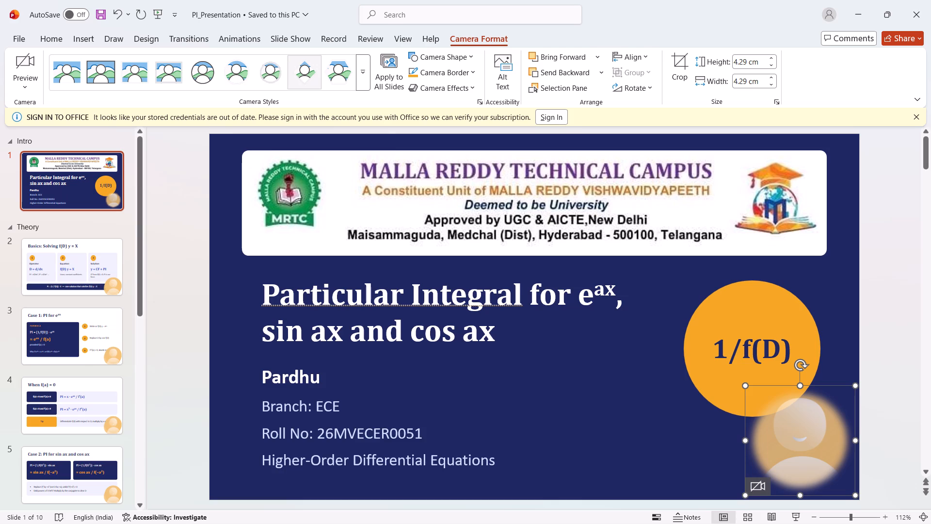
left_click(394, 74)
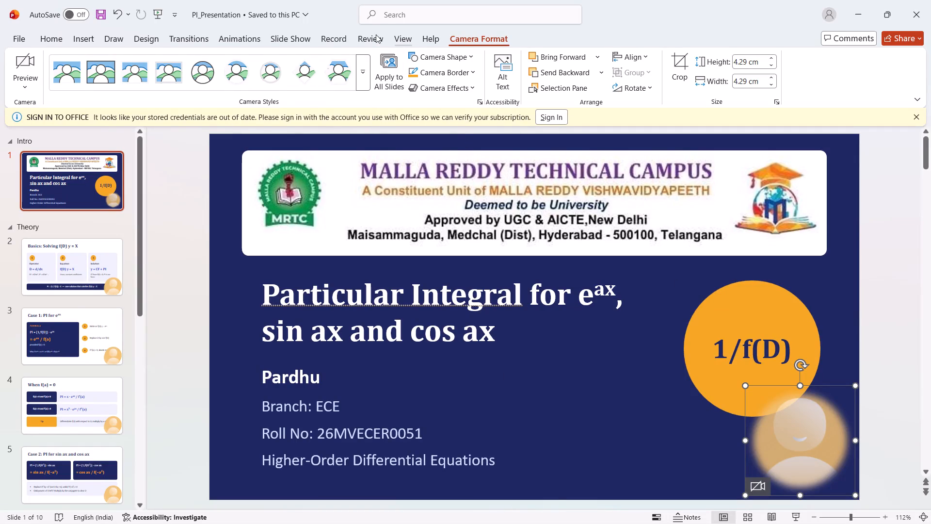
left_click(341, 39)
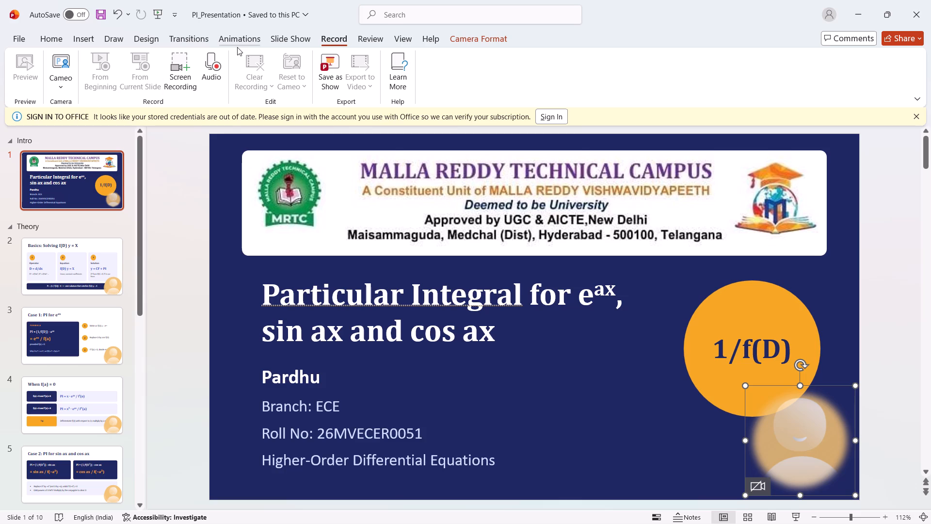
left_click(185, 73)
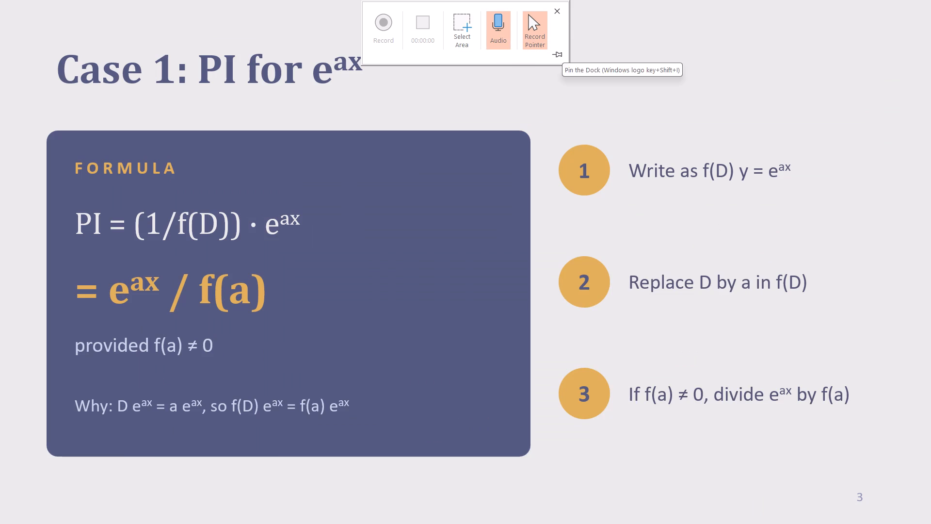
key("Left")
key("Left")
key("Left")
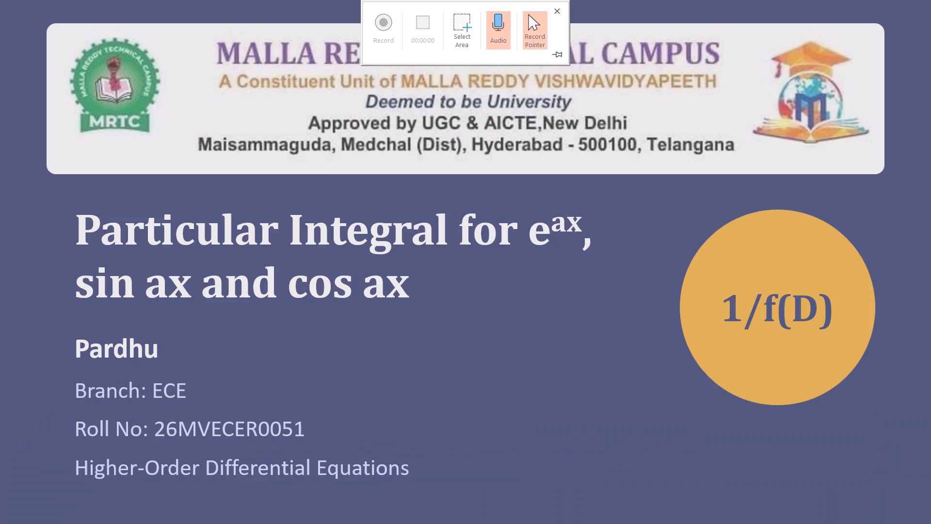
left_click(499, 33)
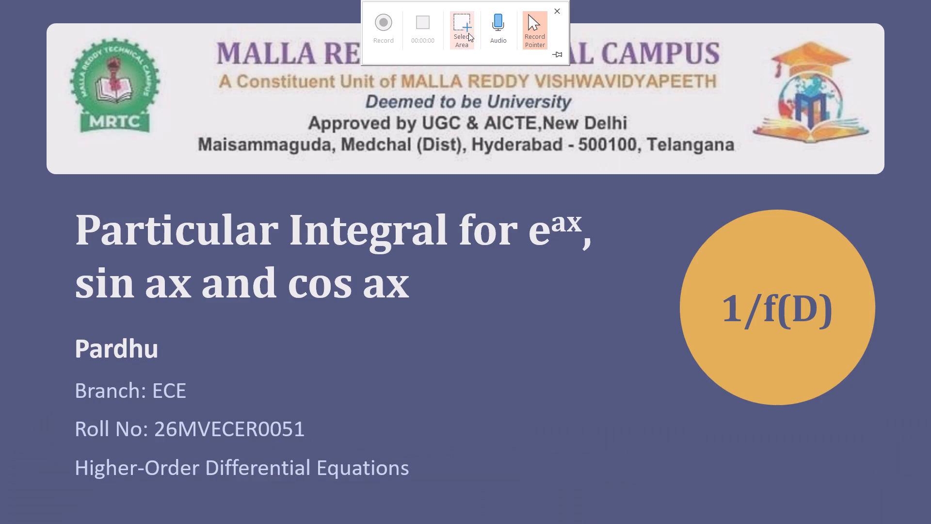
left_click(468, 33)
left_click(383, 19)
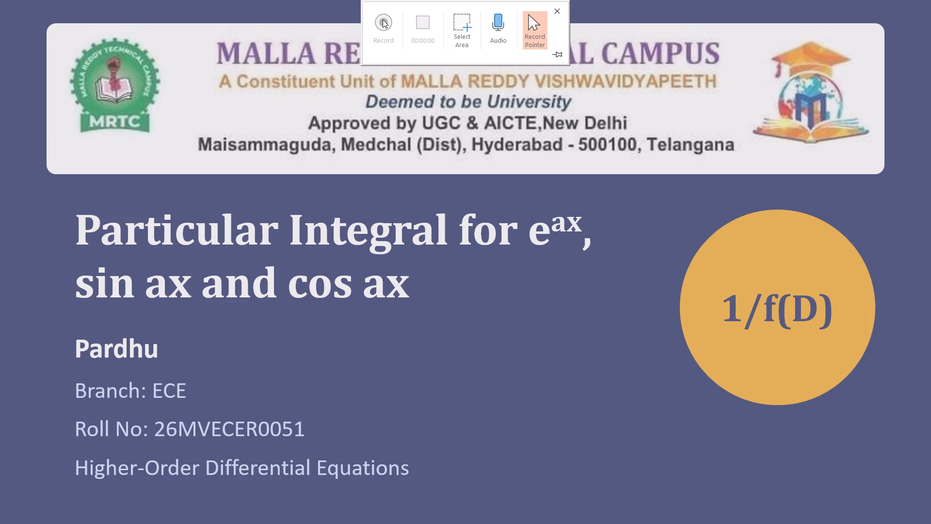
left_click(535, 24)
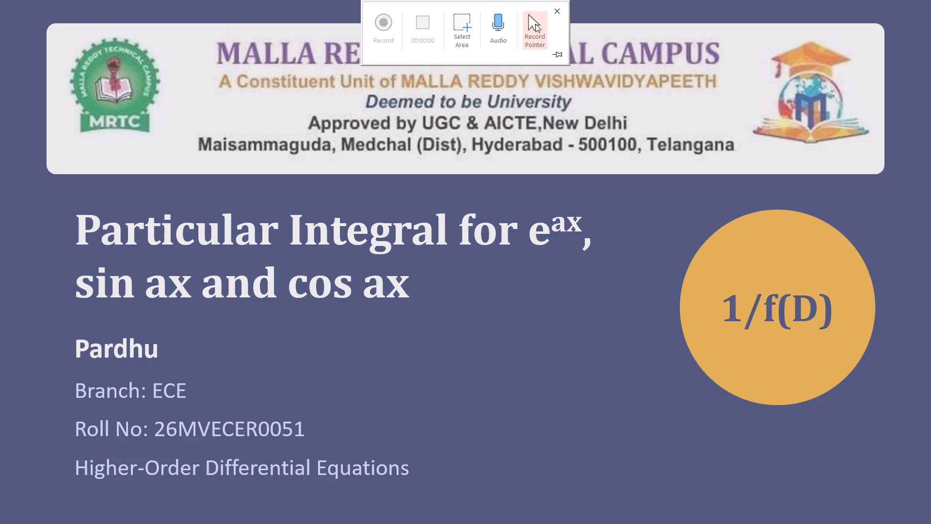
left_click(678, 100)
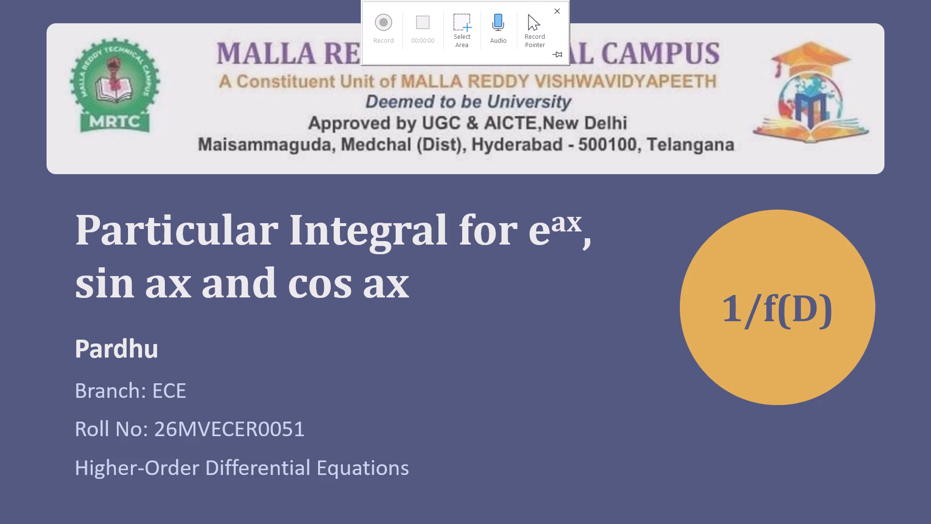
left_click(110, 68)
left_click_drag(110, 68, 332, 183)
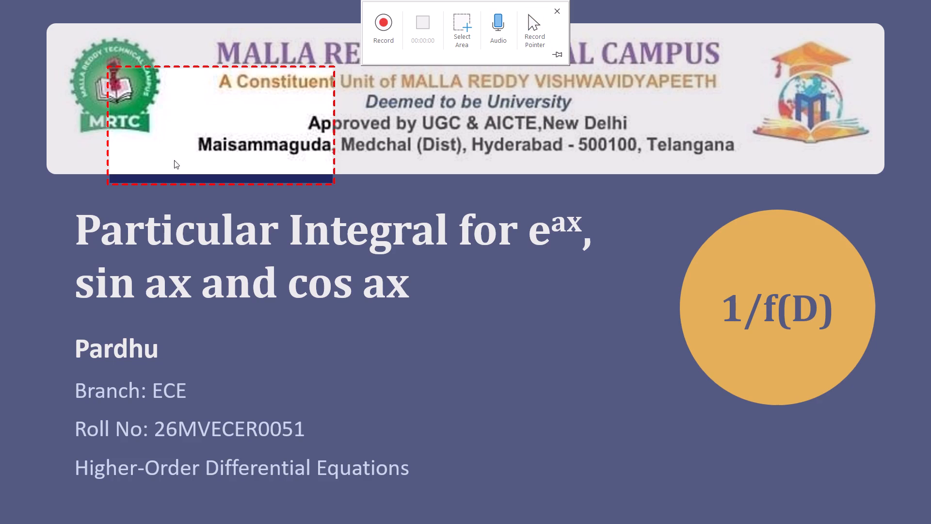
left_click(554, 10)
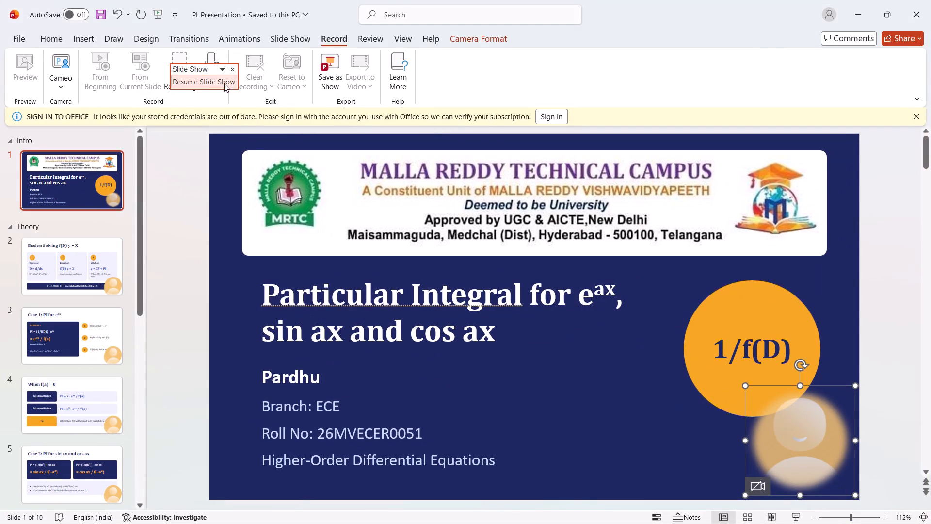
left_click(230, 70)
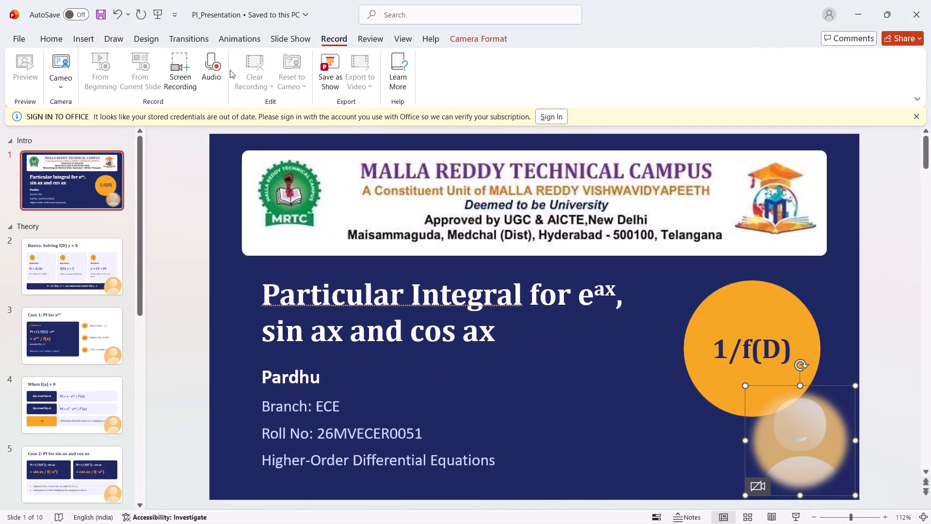
Insert the camera cameo again on all slides.
left_click(62, 74)
left_click(91, 142)
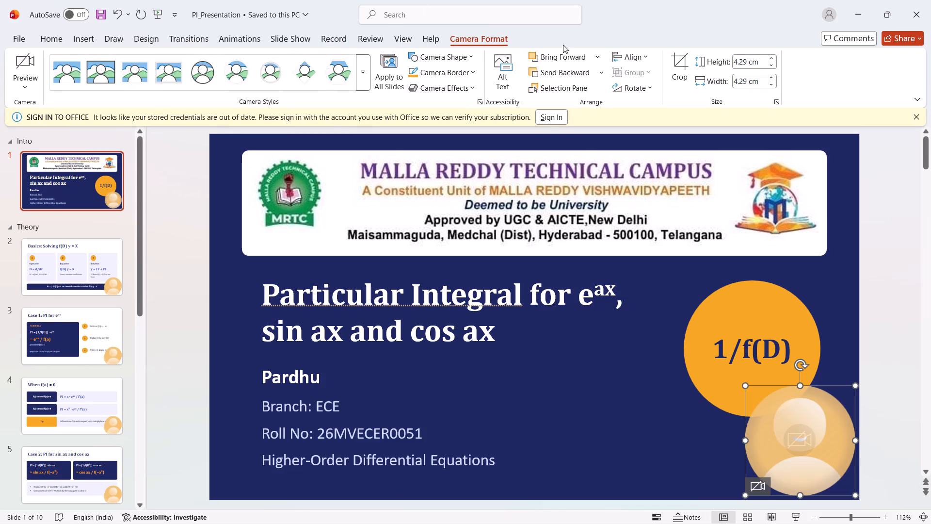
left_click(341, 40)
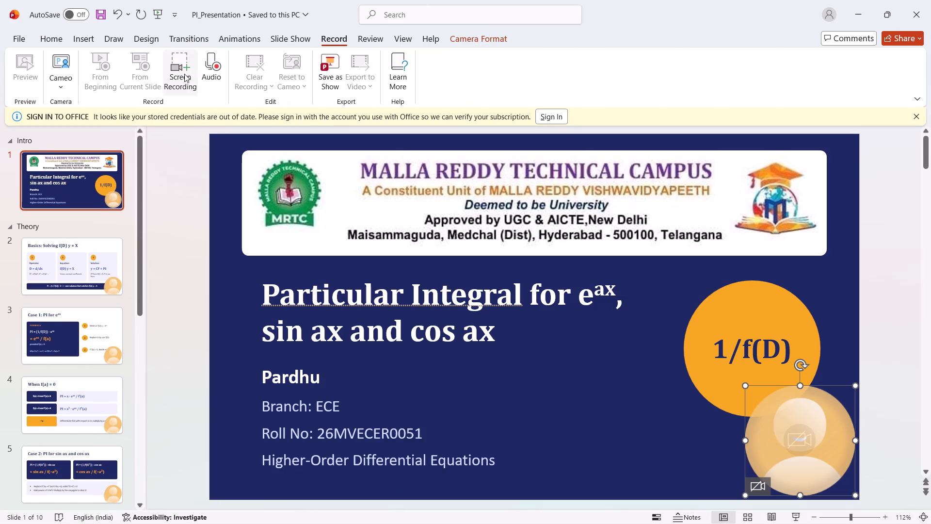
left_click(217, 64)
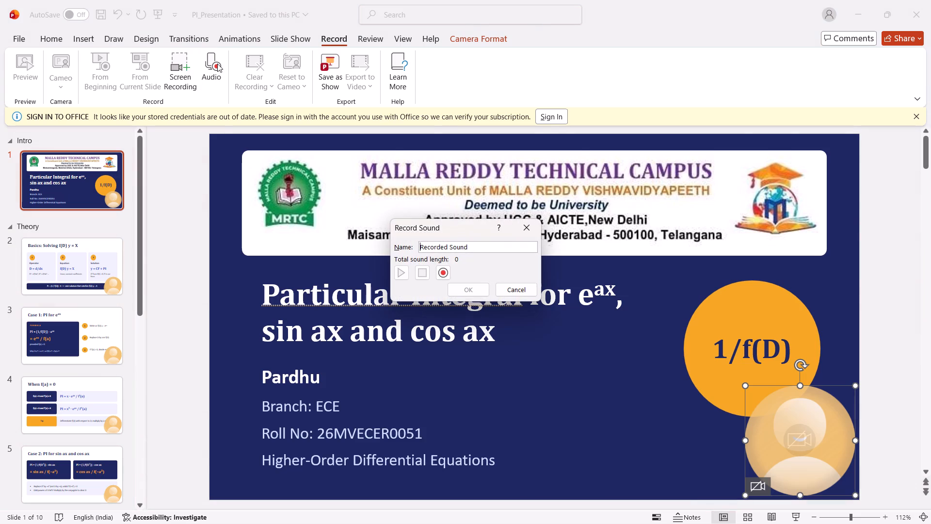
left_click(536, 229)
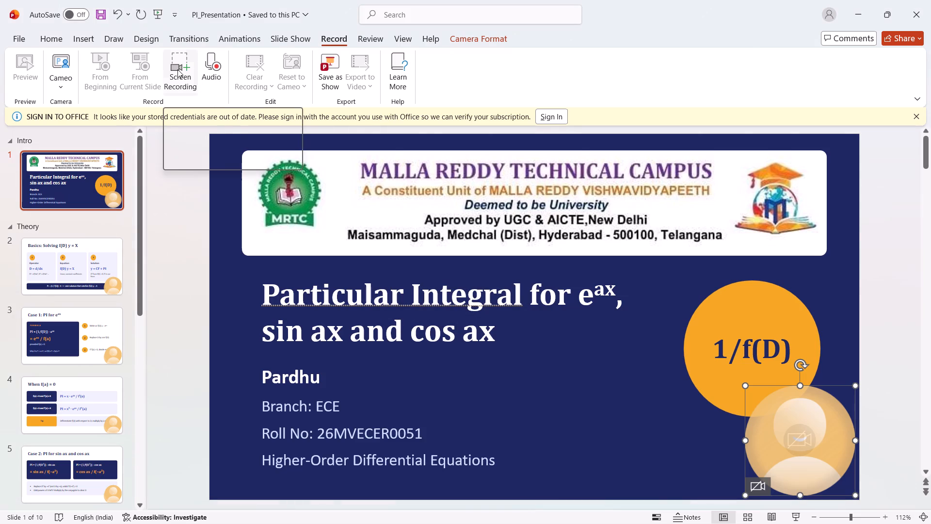
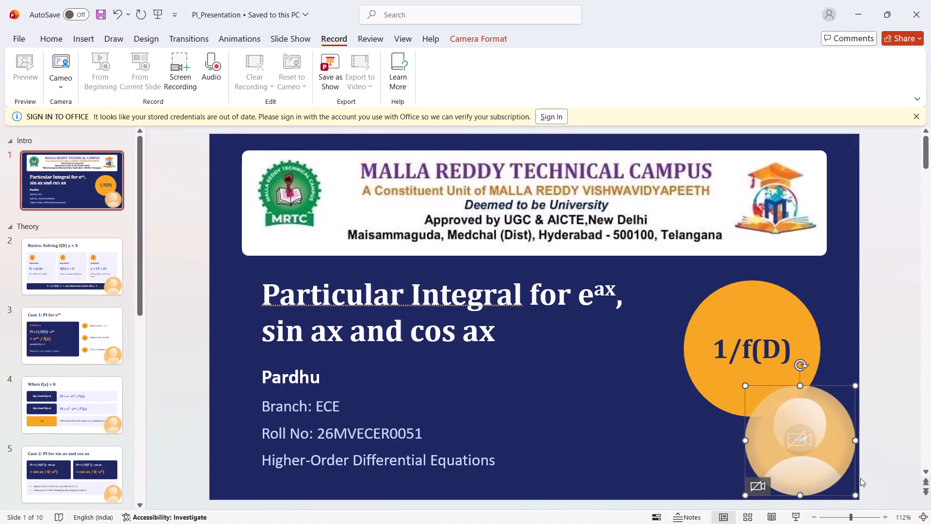
Turn on the live camera preview in the title slide's cameo.
left_click(755, 487)
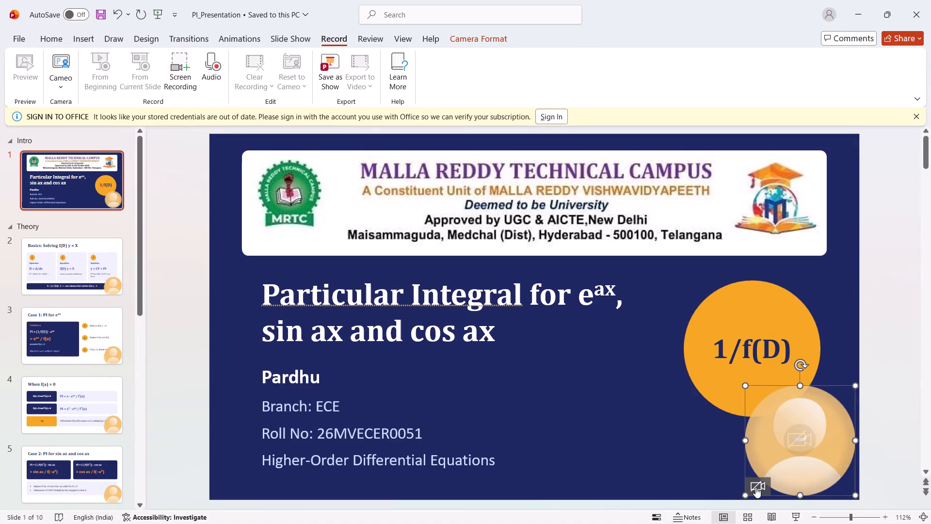
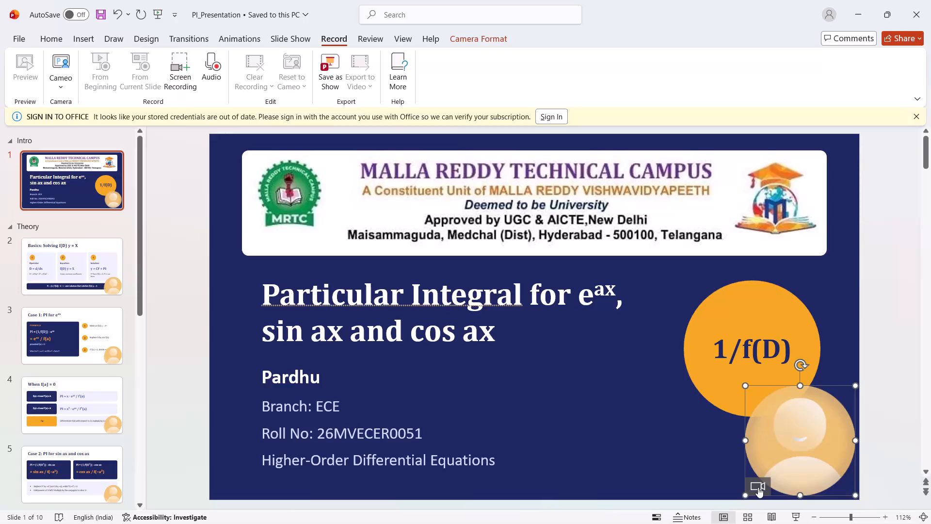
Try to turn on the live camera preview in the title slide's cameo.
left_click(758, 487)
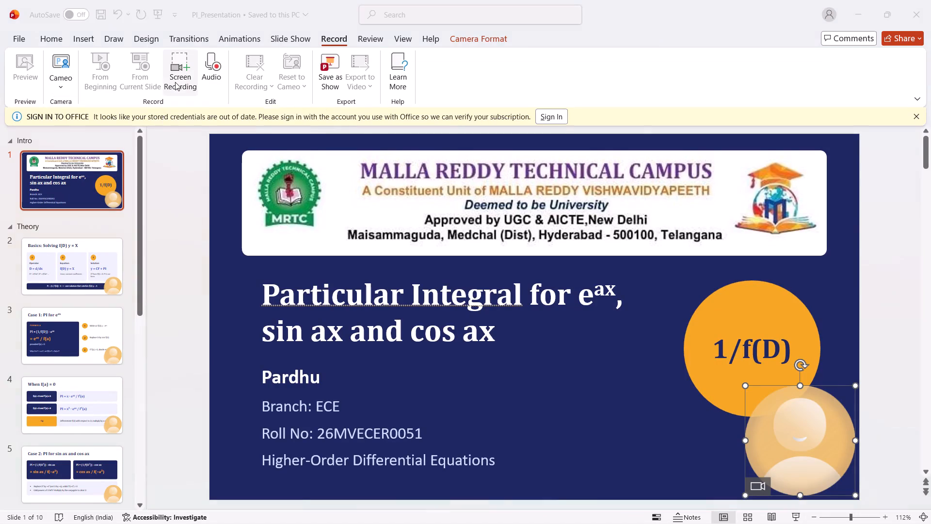
Open the Recycle Bin from the desktop and look through its deleted items.
left_click(16, 42)
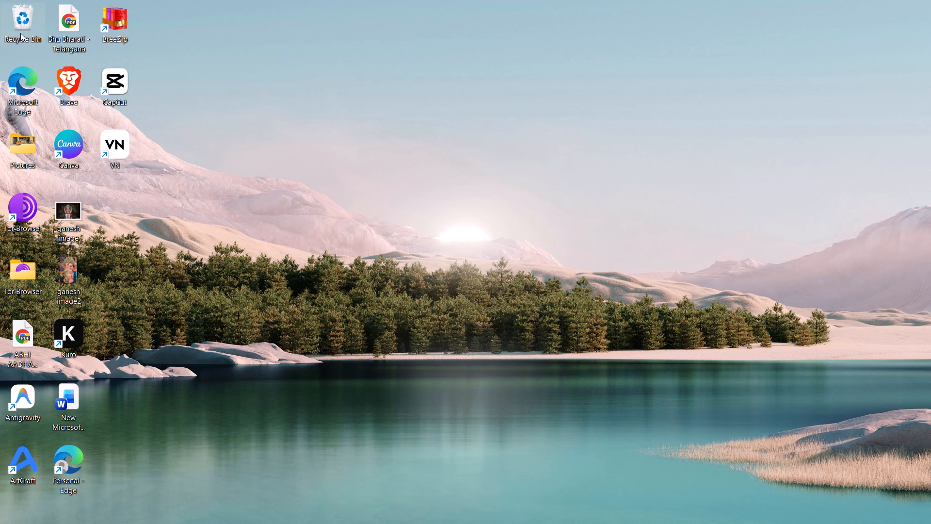
double_click(20, 33)
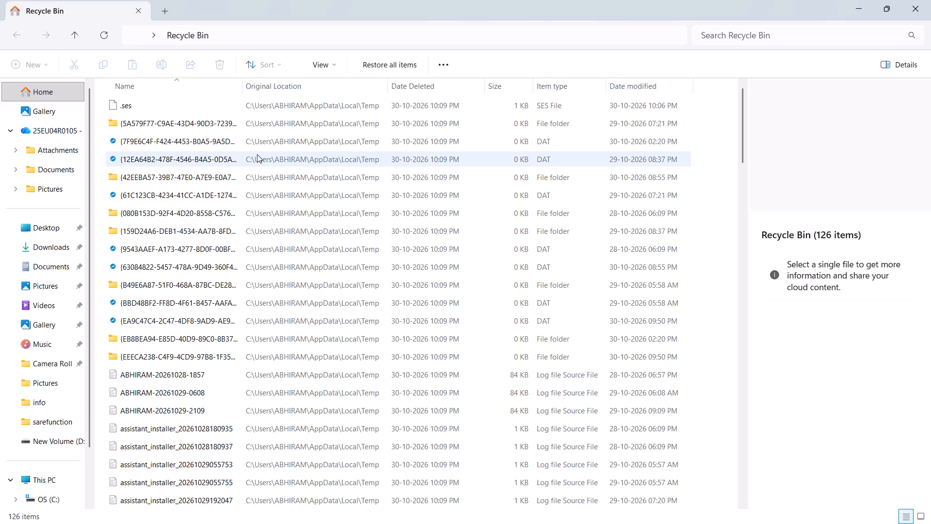
scroll(266, 117, "down", 10)
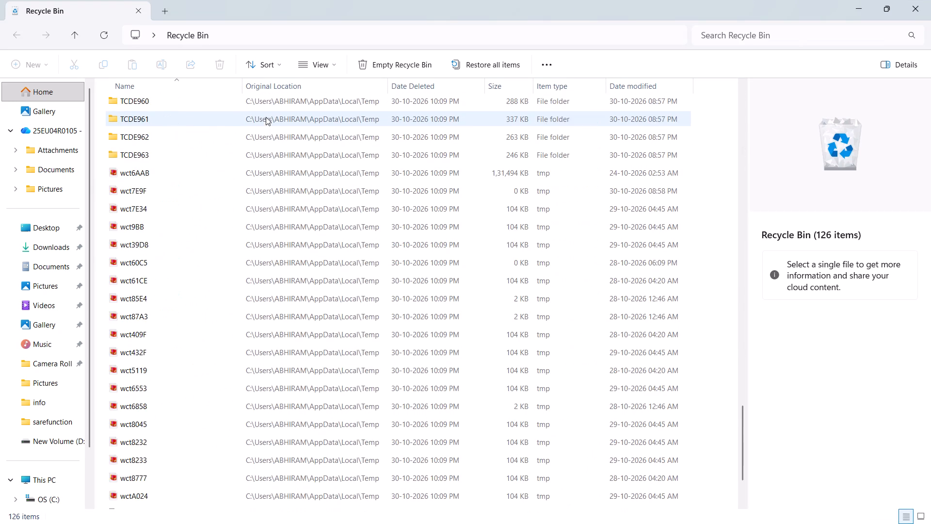
scroll(266, 117, "down", 17)
scroll(257, 151, "up", 7)
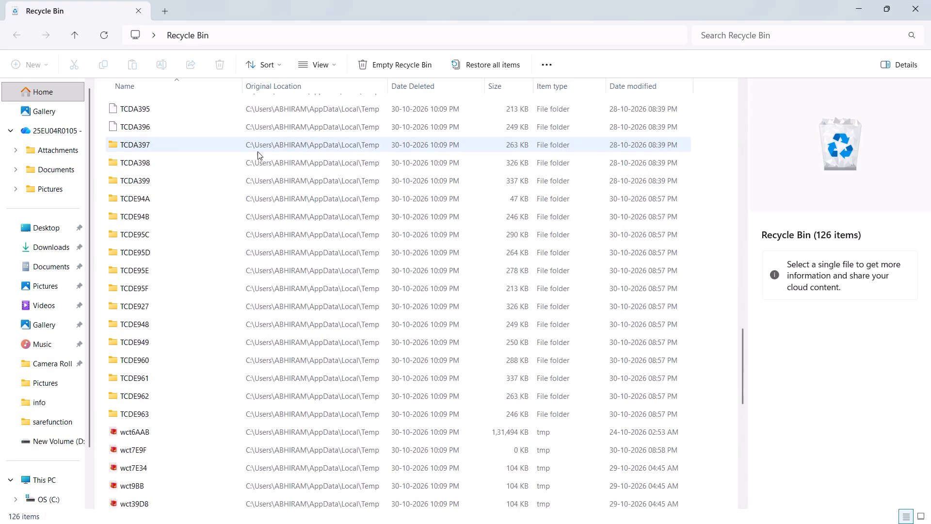
scroll(257, 151, "up", 11)
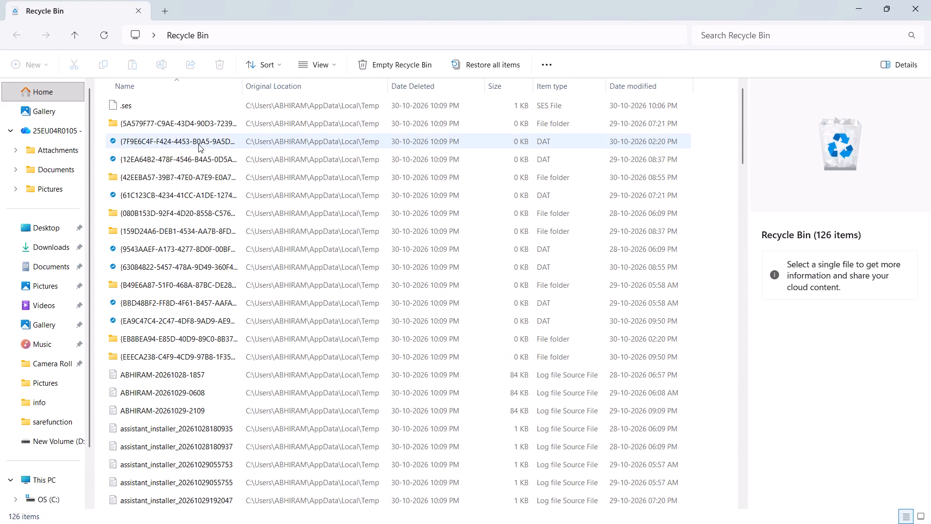
scroll(248, 96, "up", 1)
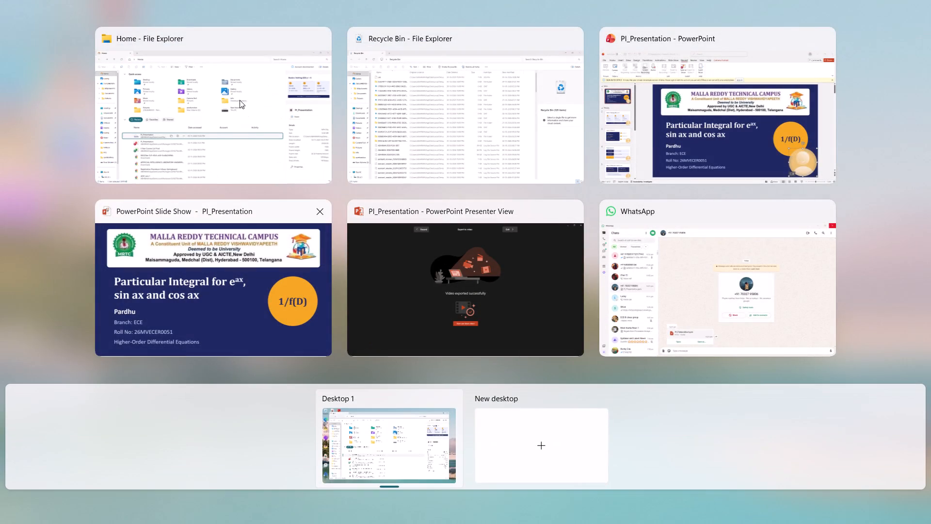
Switch to the File Explorer Home window and play the recent PI_Presentation MP4 video.
left_click(234, 93)
double_click(241, 336)
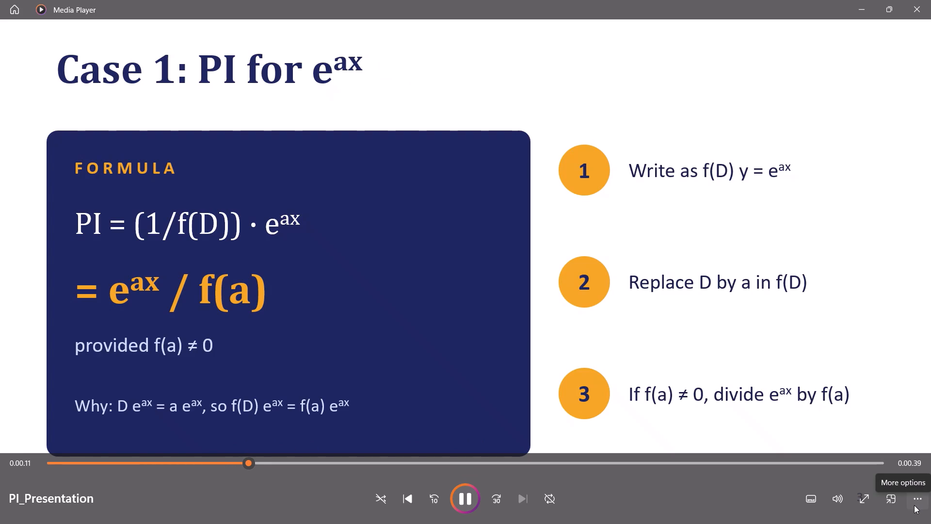
Switch back to the PI_Presentation file in PowerPoint and restart the camera preview in the title slide's cameo.
key("alt+Tab")
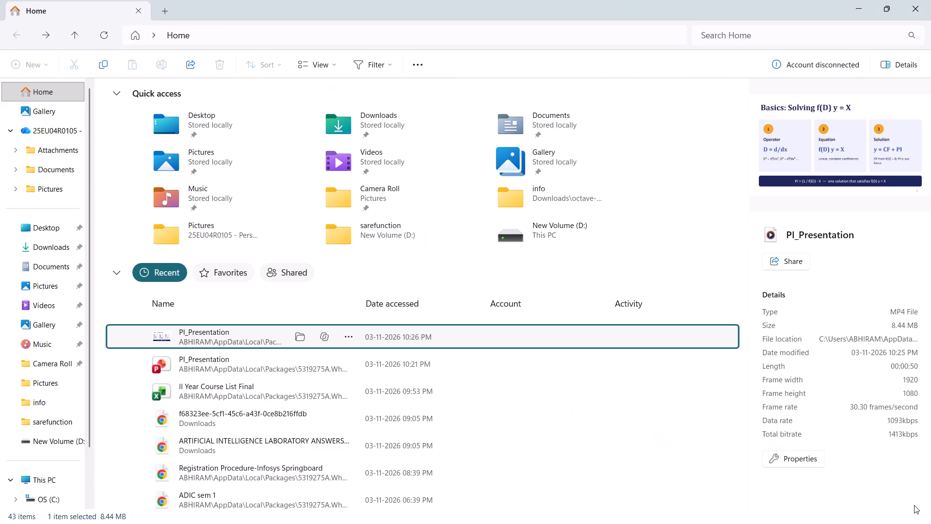
key("alt+Tab")
key("alt+Tab")
key("alt+Tab")
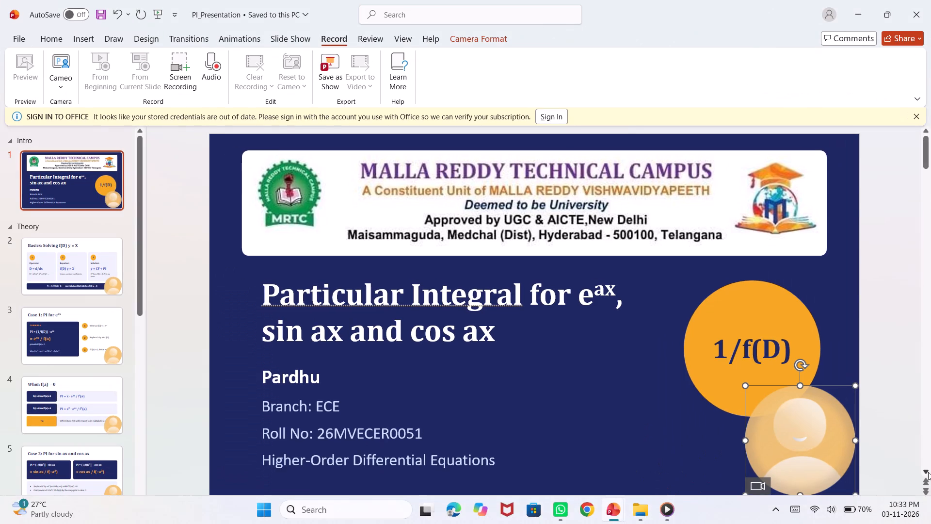
left_click(760, 485)
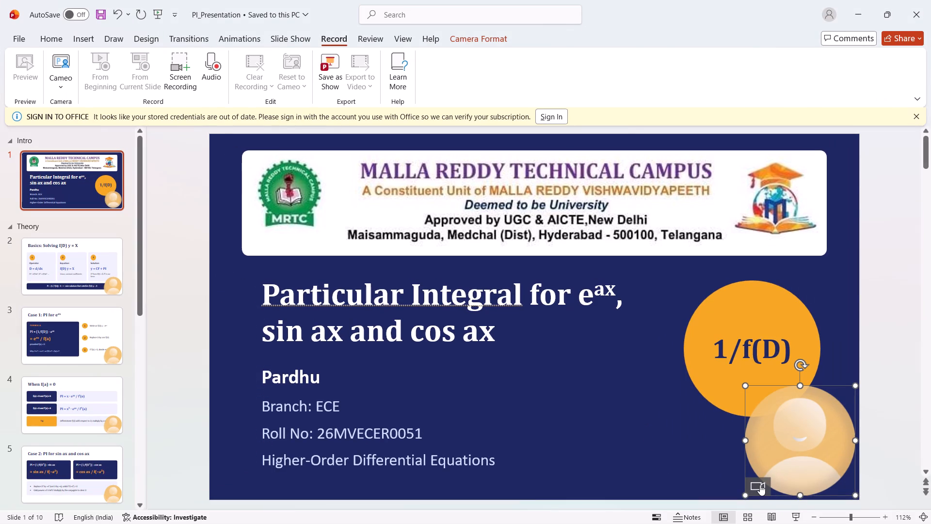
left_click(760, 485)
Insert a camera cameo on all slides.
left_click(64, 83)
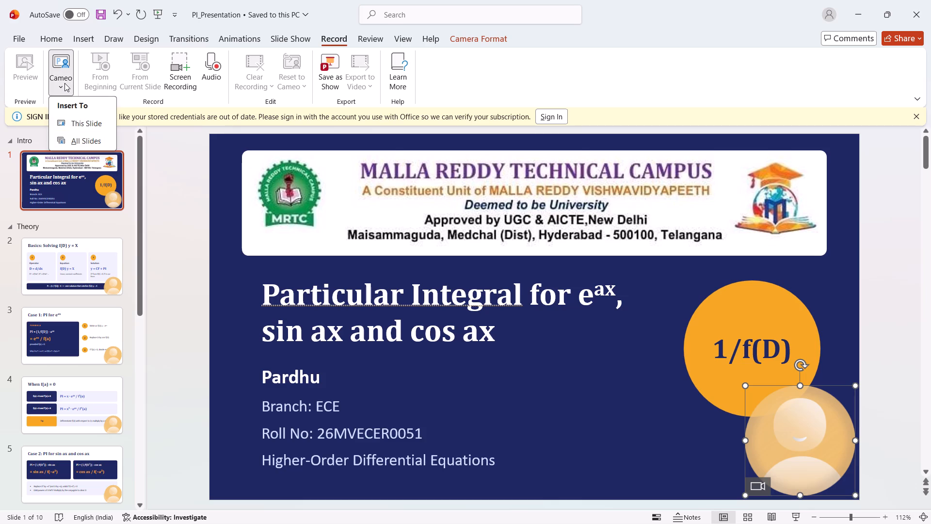
left_click(84, 141)
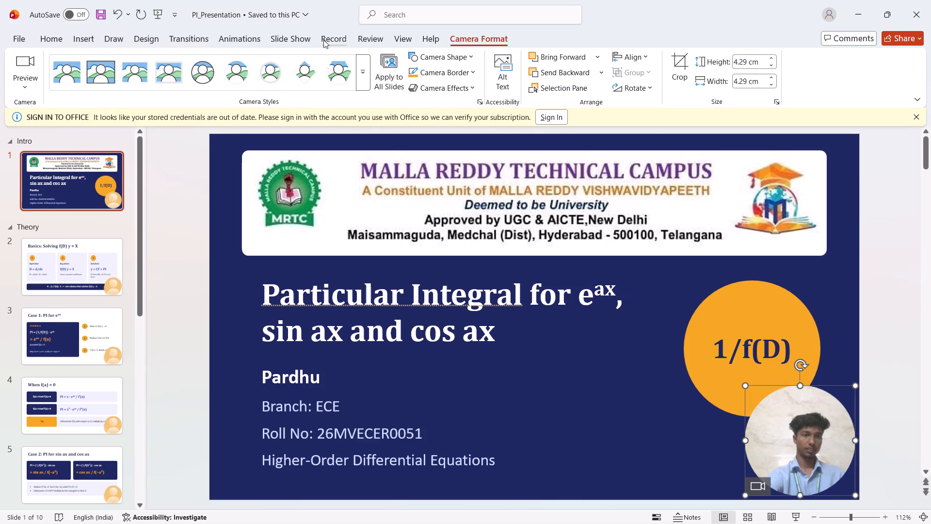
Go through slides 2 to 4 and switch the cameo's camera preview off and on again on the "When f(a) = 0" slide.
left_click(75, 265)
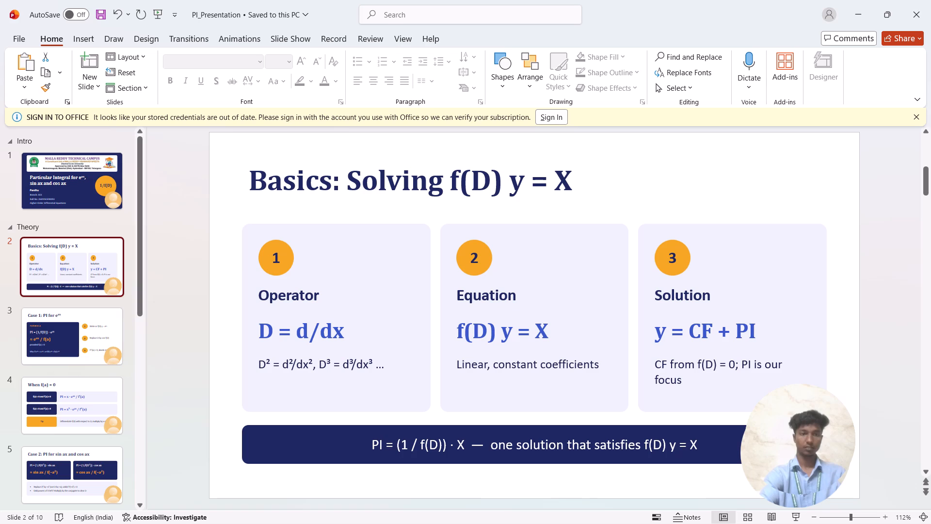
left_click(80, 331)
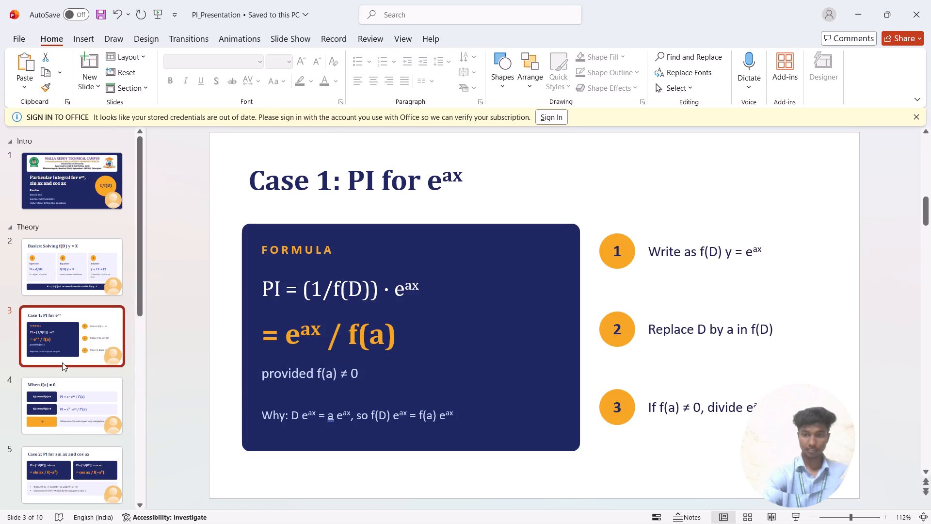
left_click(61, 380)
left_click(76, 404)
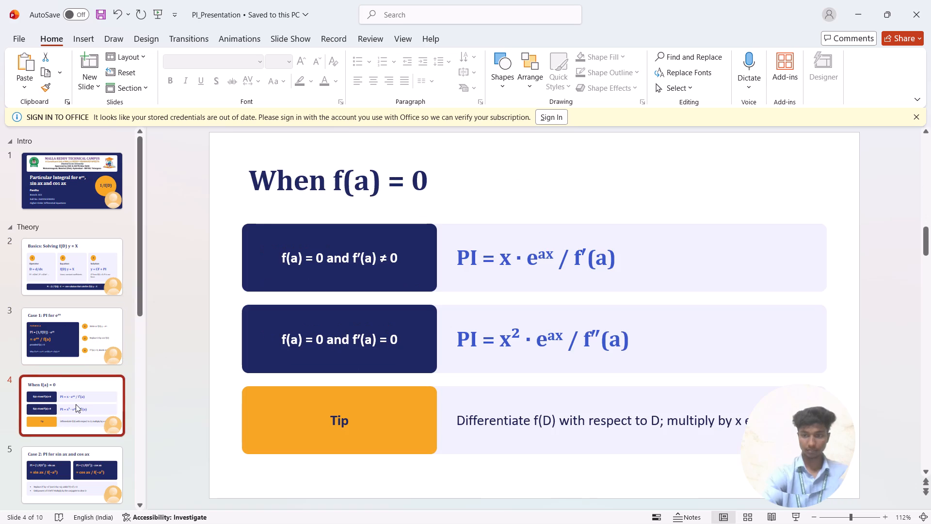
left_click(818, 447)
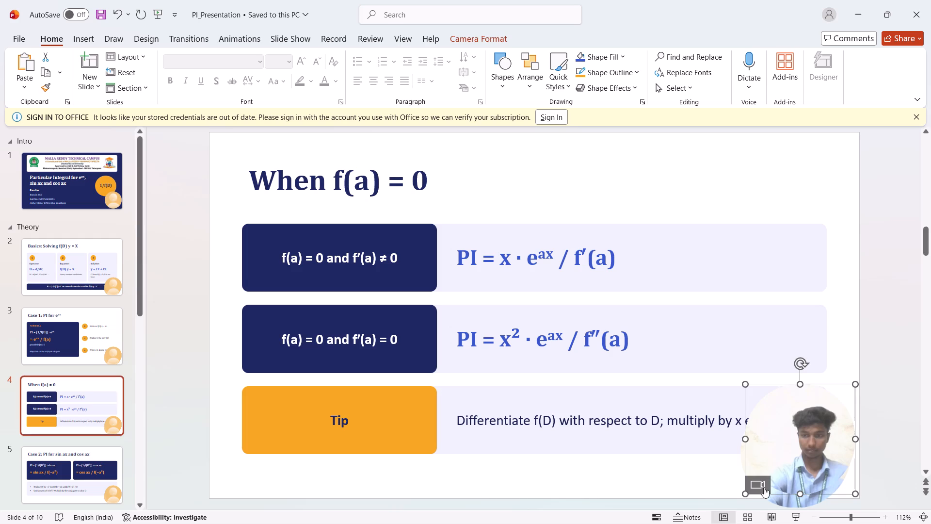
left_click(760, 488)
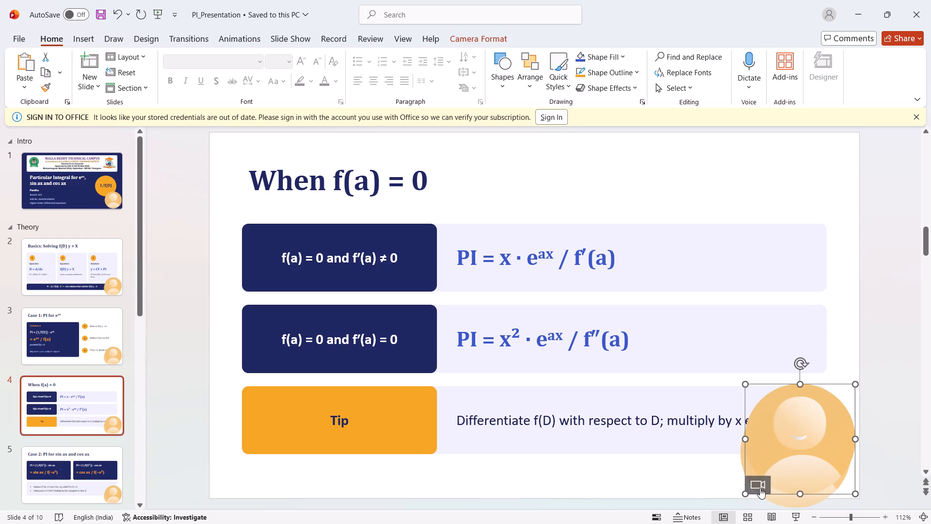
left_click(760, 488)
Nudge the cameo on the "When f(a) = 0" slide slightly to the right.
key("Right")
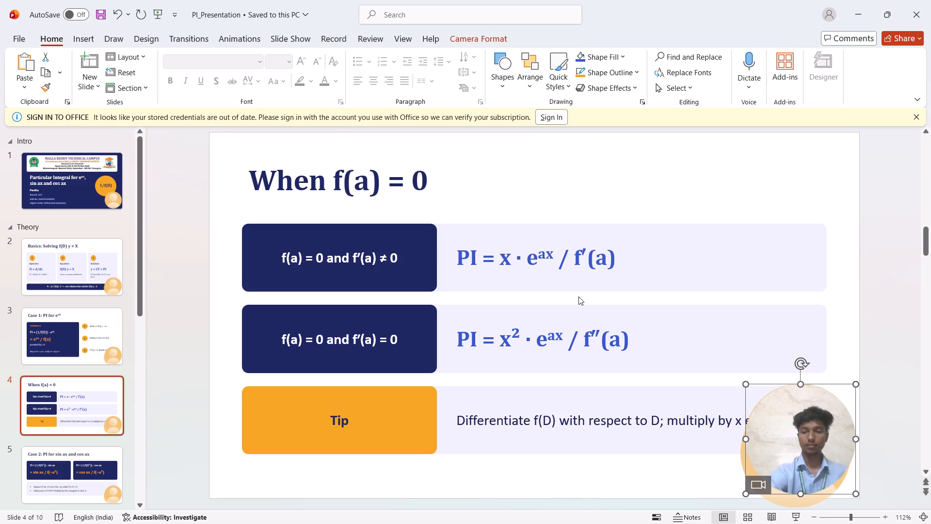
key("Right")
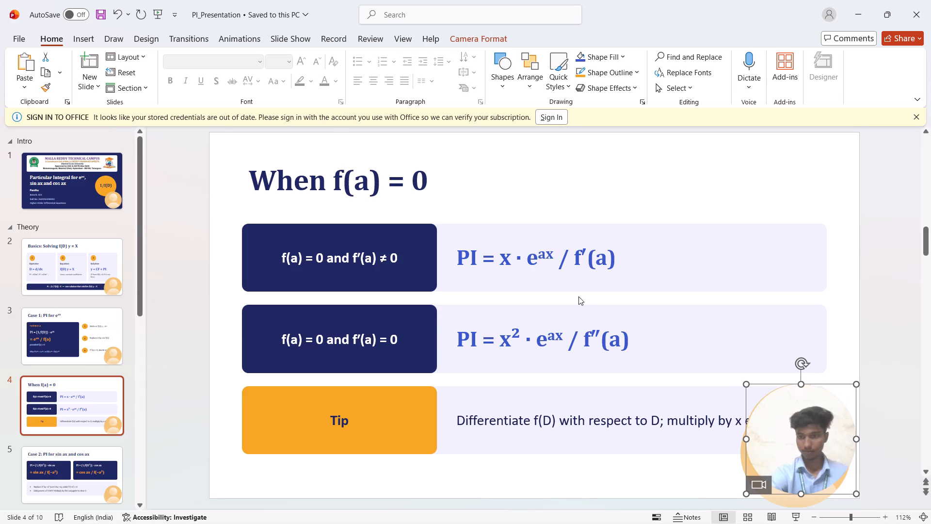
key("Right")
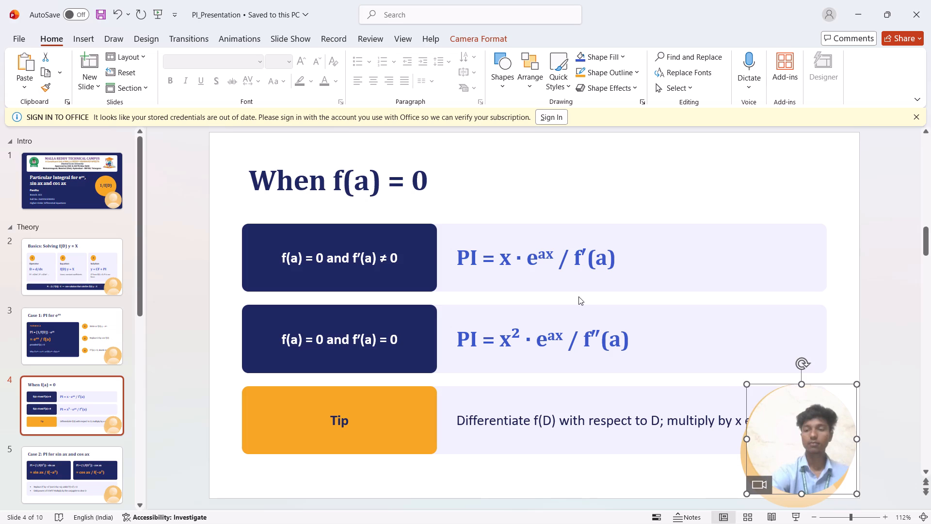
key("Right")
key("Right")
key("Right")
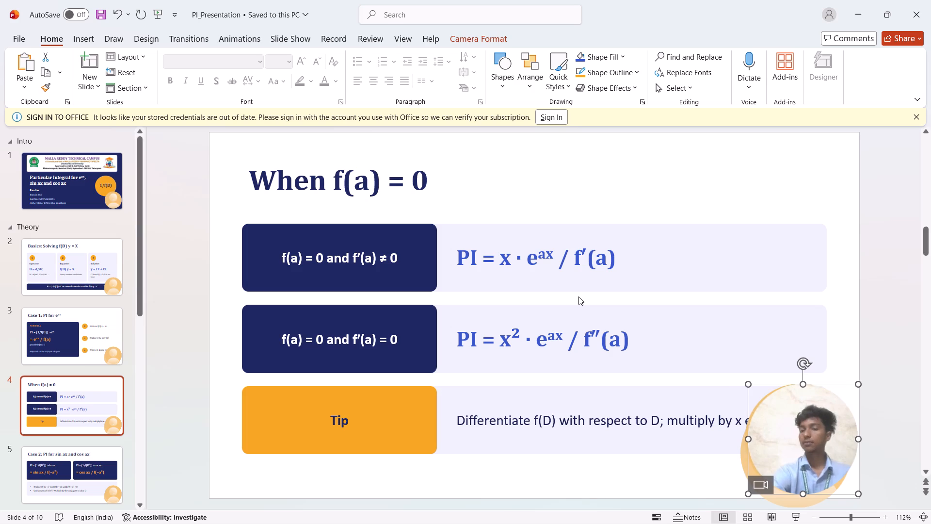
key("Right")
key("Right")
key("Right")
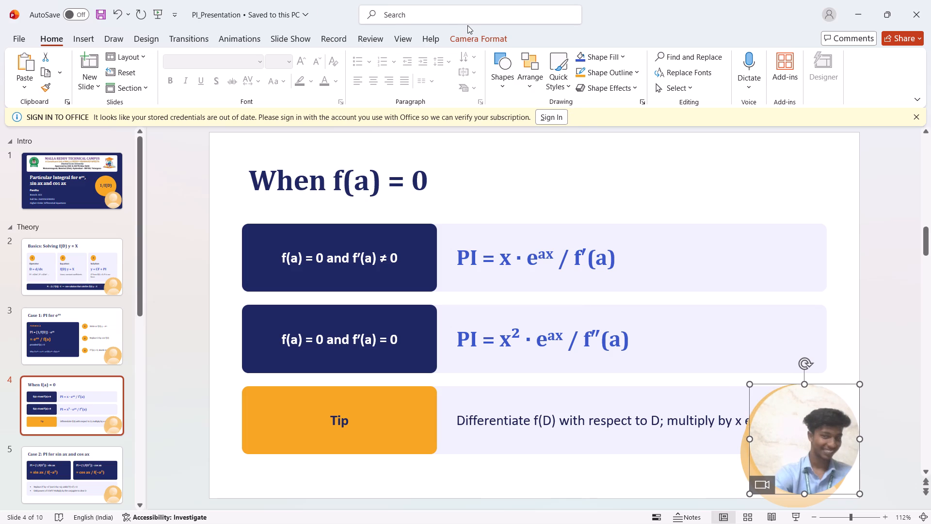
Delete the stacked cameos one after another from the "When f(a) = 0" slide.
left_click(64, 39)
key("Delete")
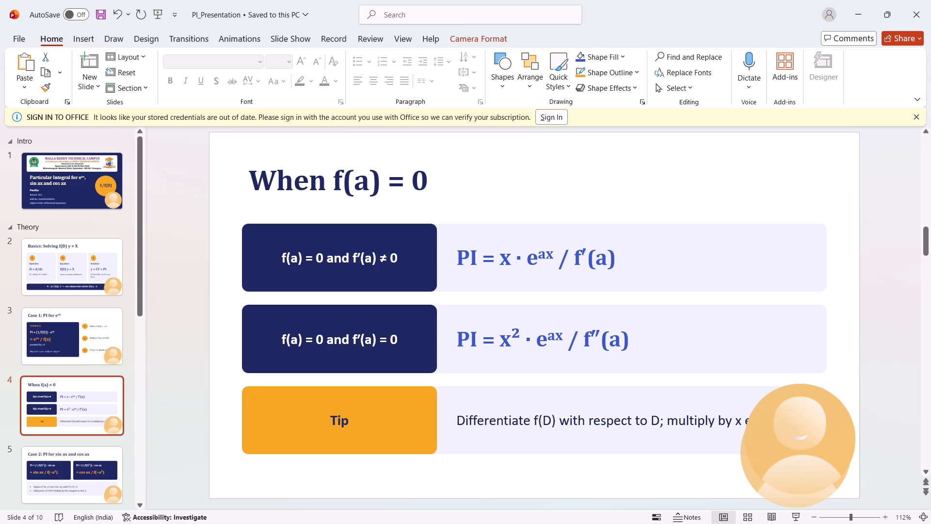
key("Delete")
left_click(818, 466)
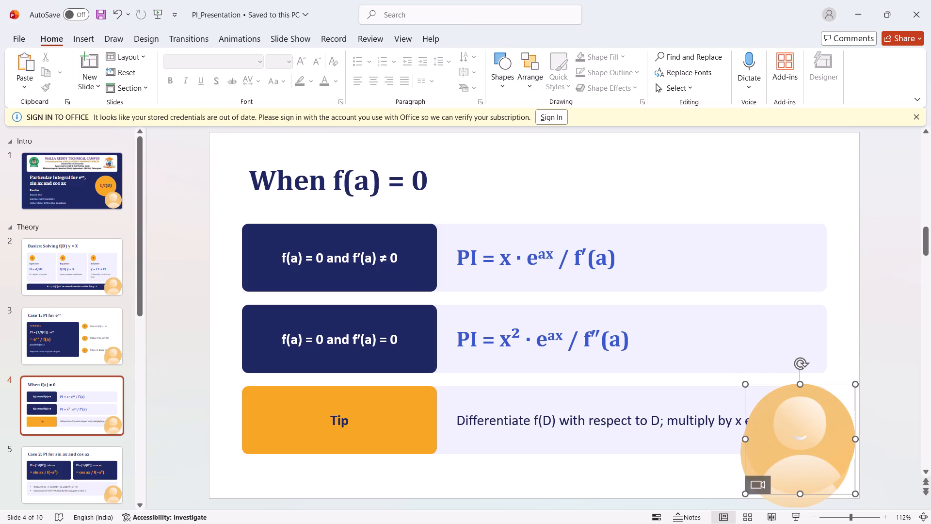
key("Delete")
key("Insert")
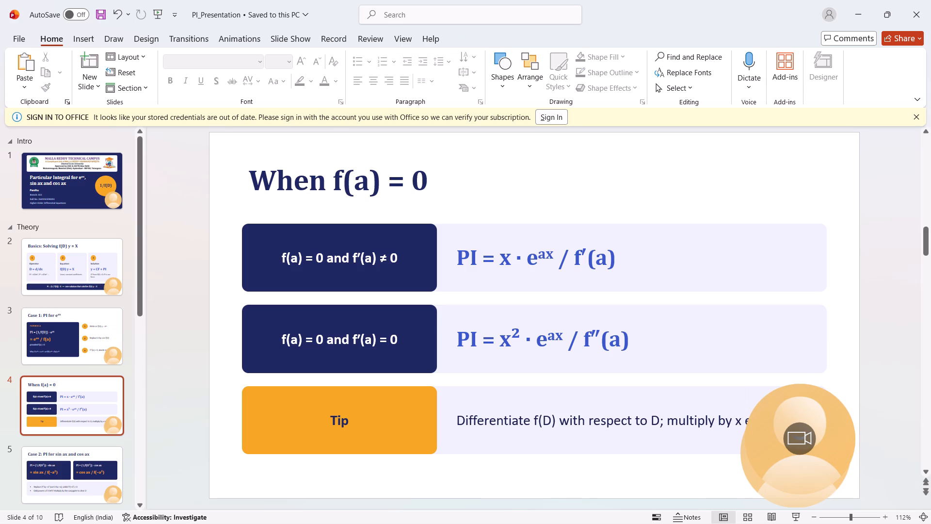
key("Delete")
left_click(819, 468)
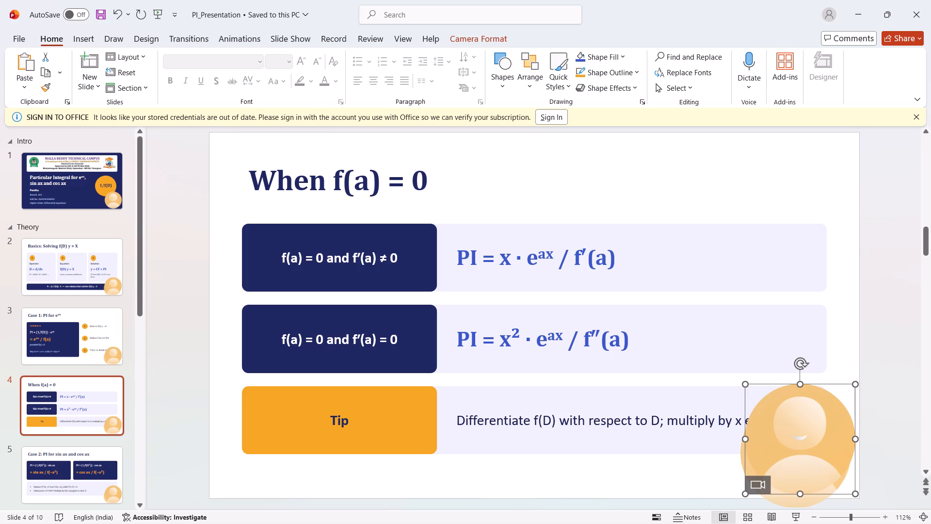
key("Delete")
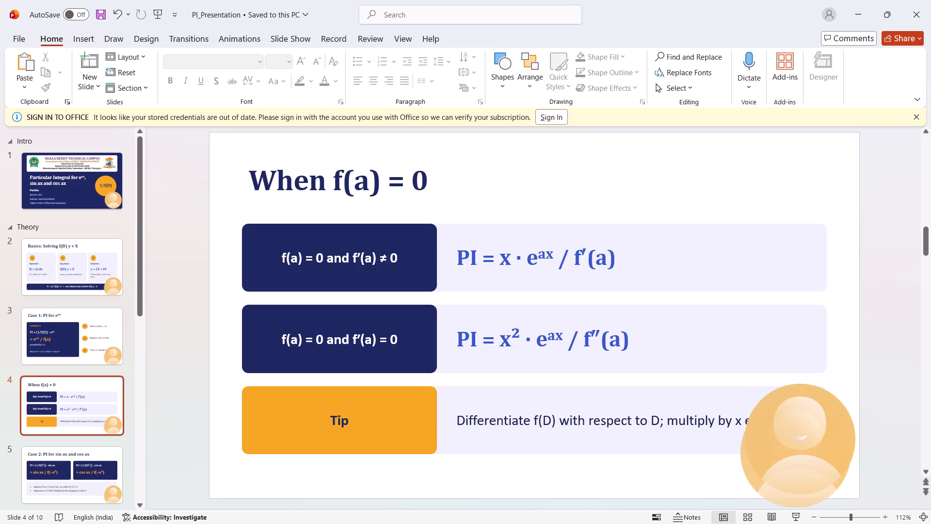
Delete all the stacked camera cameos from the title slide, one after another.
left_click(61, 191)
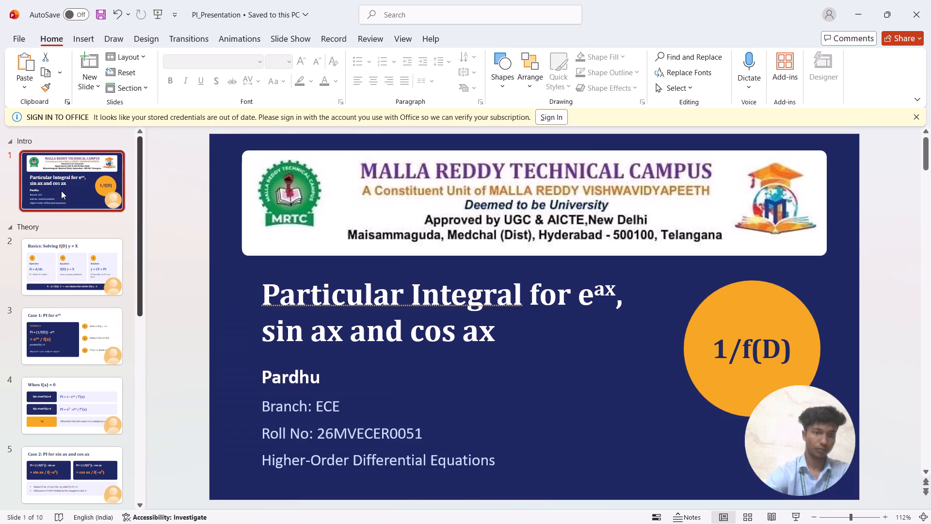
left_click(784, 445)
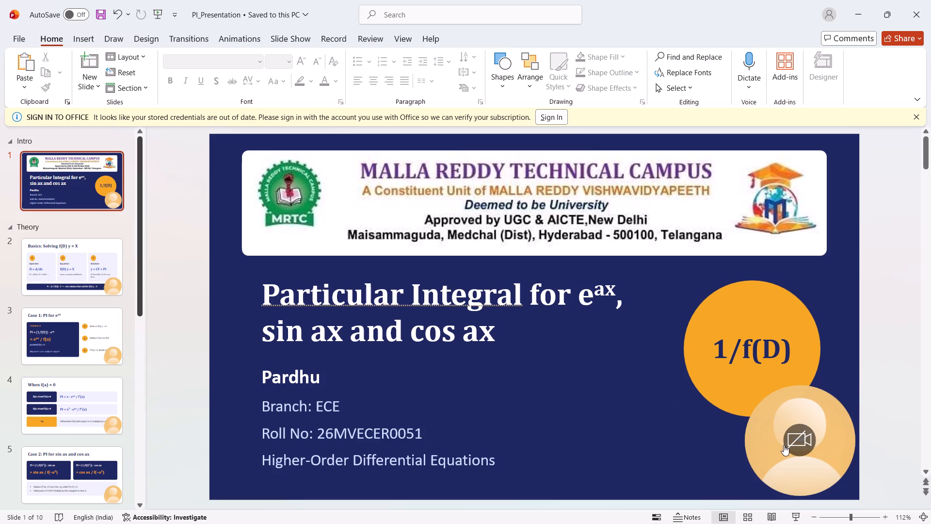
left_click(784, 445)
key("Delete")
left_click(762, 446)
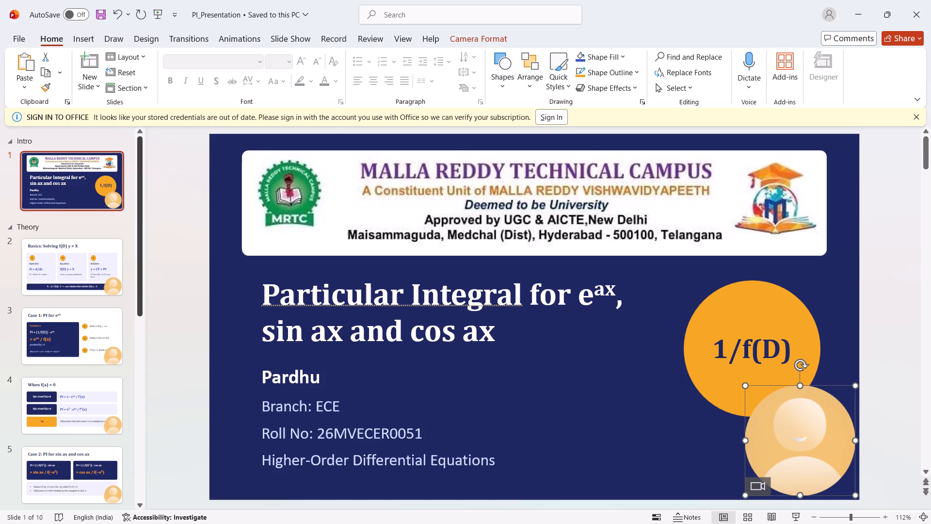
key("Delete")
left_click(762, 446)
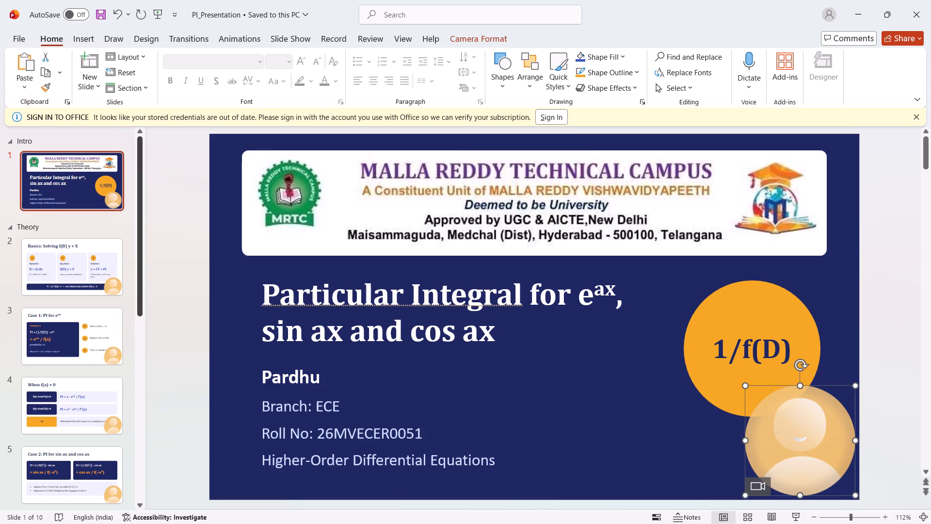
key("Delete")
left_click(762, 446)
key("Delete")
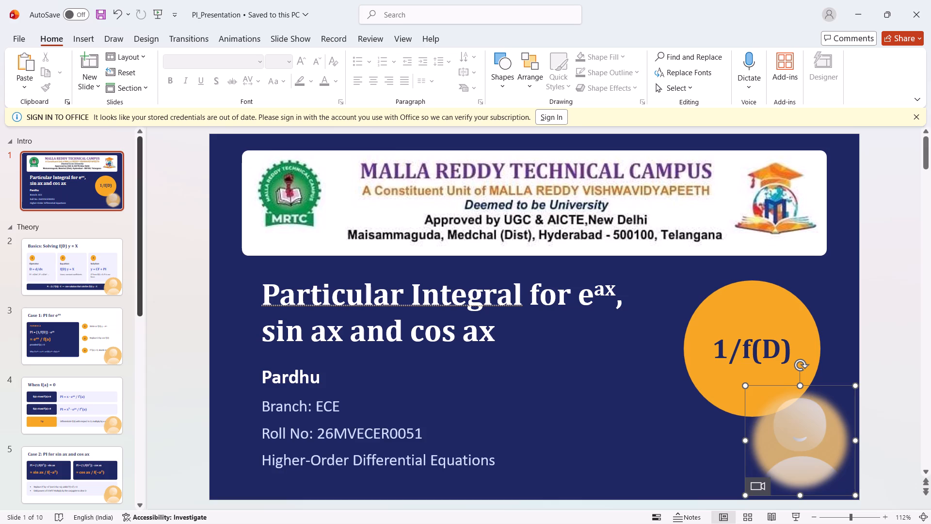
Delete all the stacked camera cameos from slide 2, "Basics: Solving f(D) y = X".
left_click(62, 242)
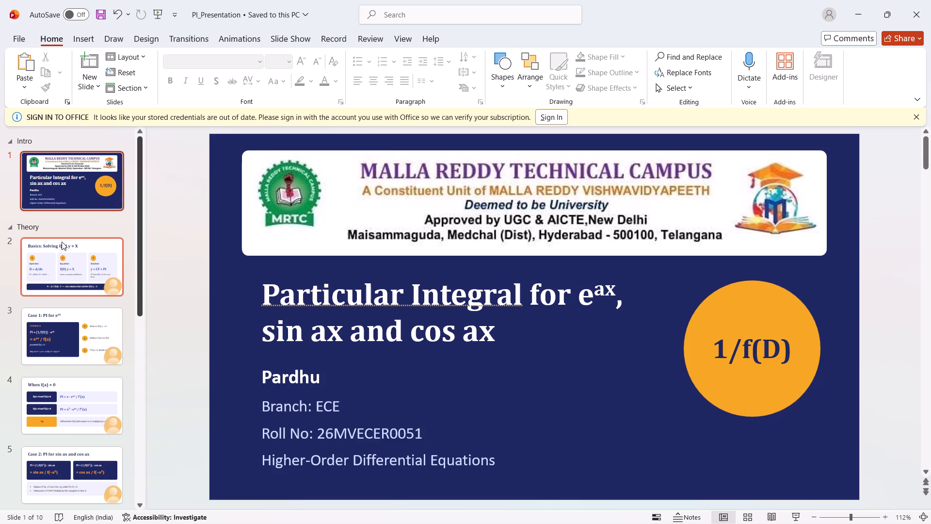
left_click(769, 454)
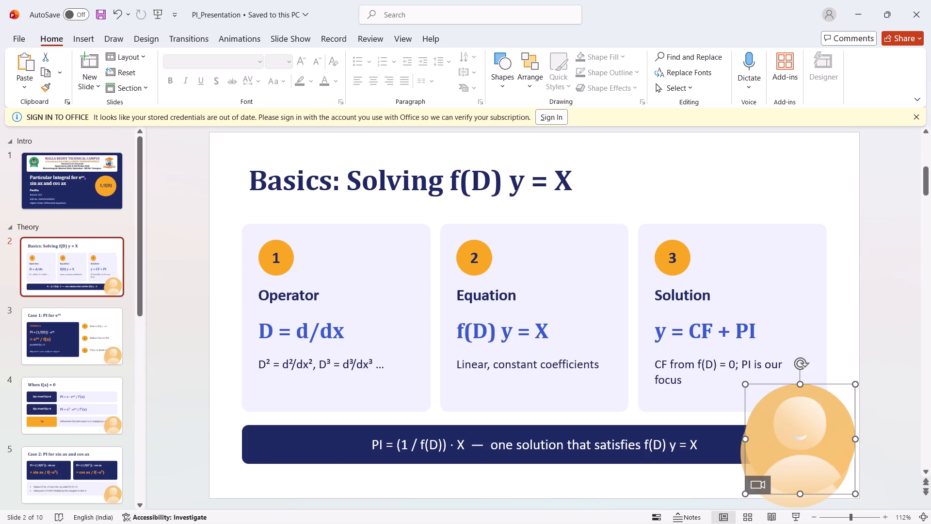
key("Delete")
left_click(769, 454)
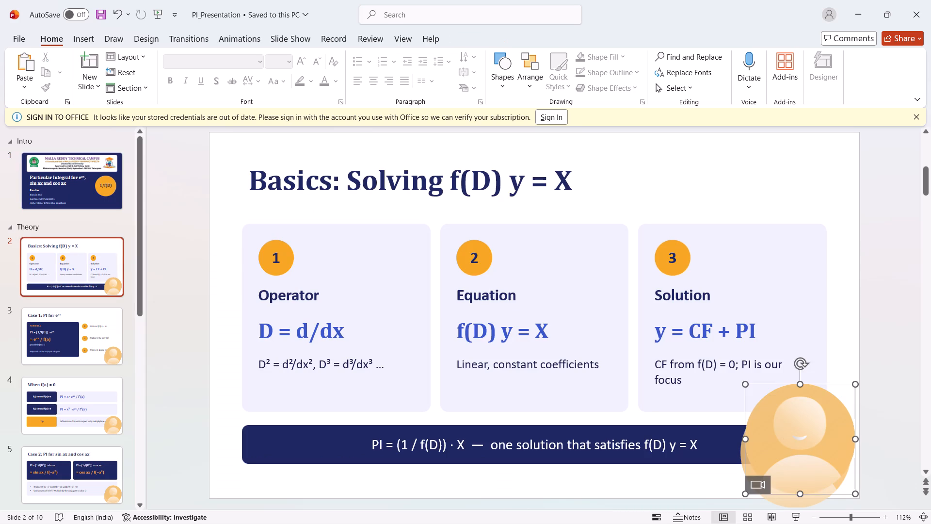
key("Delete")
key("Delete")
left_click(769, 454)
key("Delete")
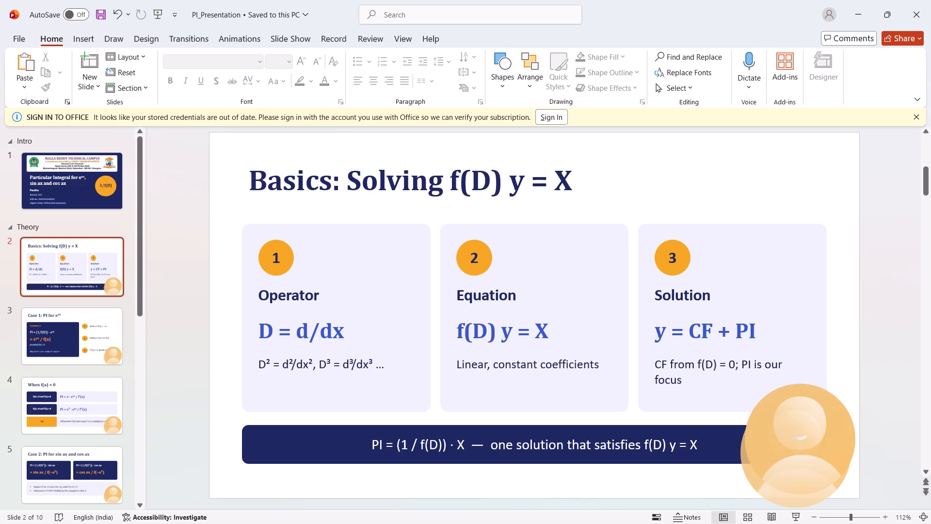
left_click(769, 454)
key("Delete")
left_click(769, 454)
key("Delete")
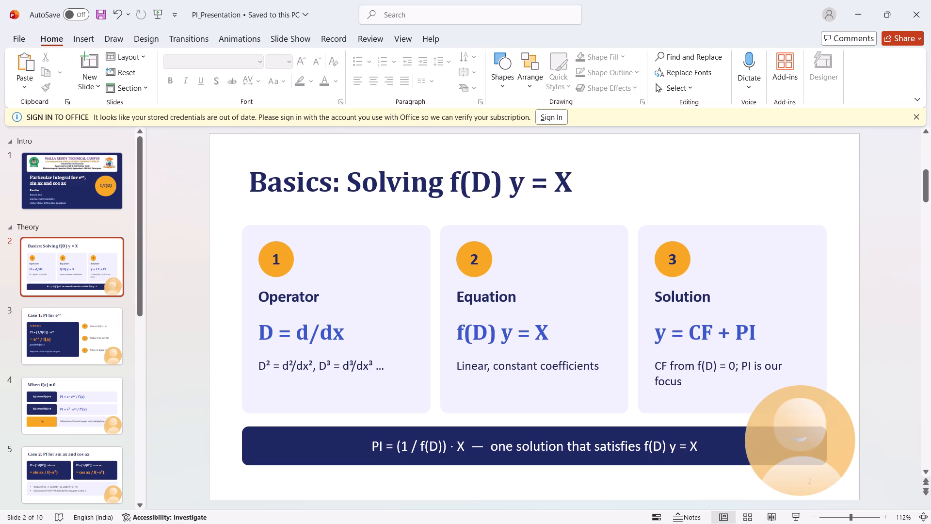
left_click(769, 454)
key("Delete")
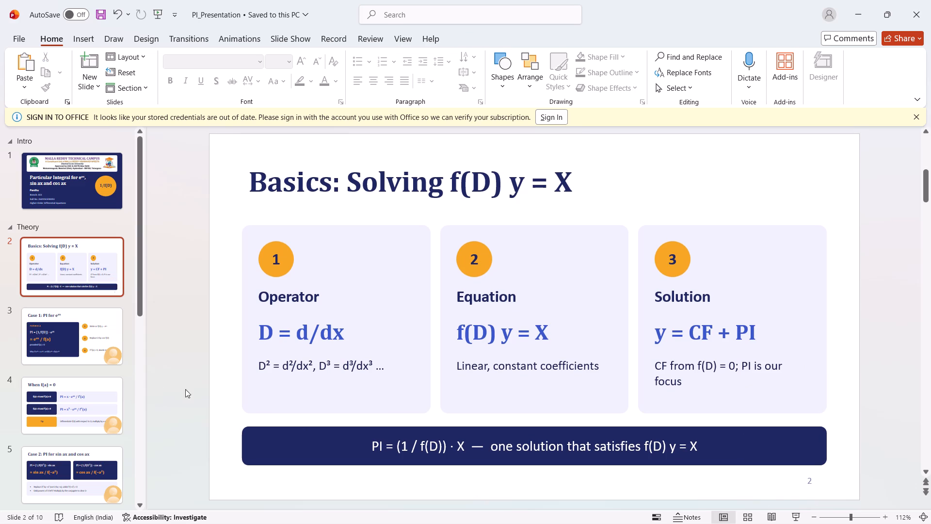
Delete all the stacked camera cameos from slide 3, "Case 1: PI for e^ax".
left_click(111, 359)
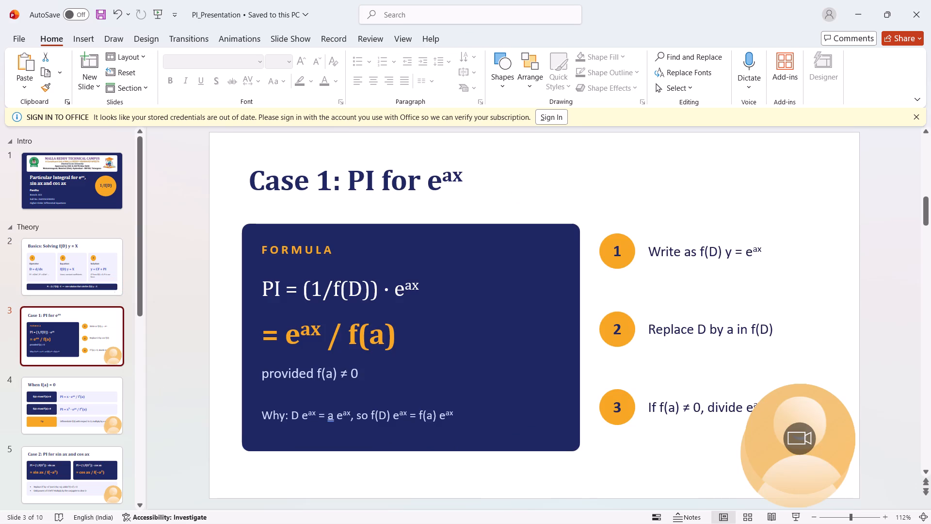
left_click(775, 460)
key("Delete")
left_click(775, 460)
key("Delete")
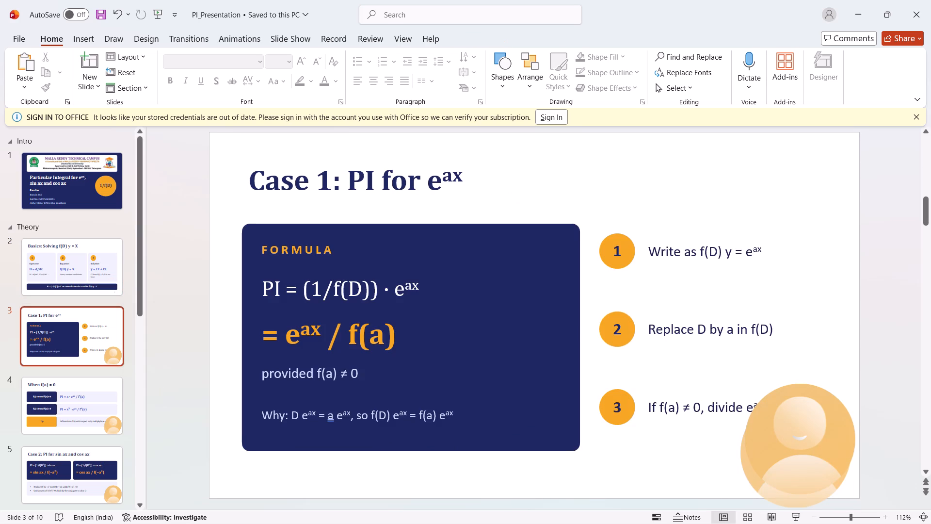
left_click(775, 460)
key("Delete")
key("Delete")
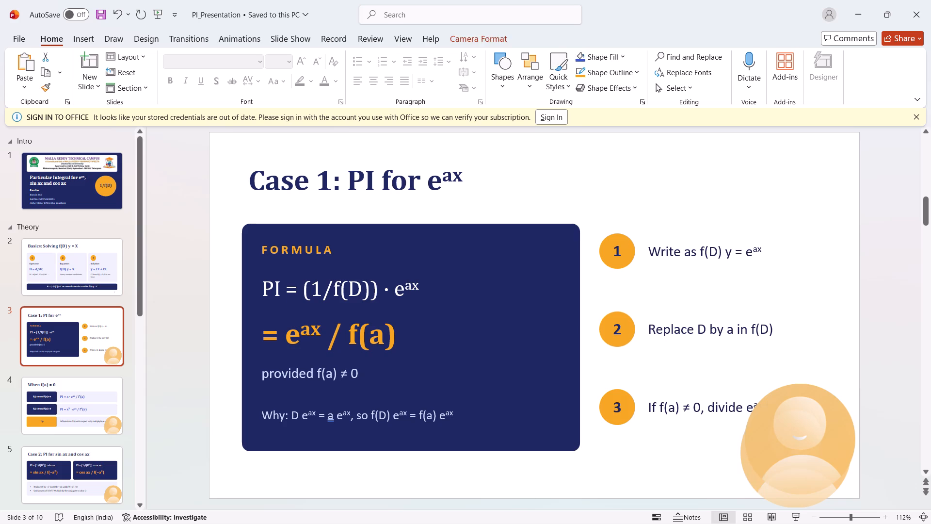
left_click(775, 460)
key("Delete")
key("Delete")
left_click(775, 460)
key("Delete")
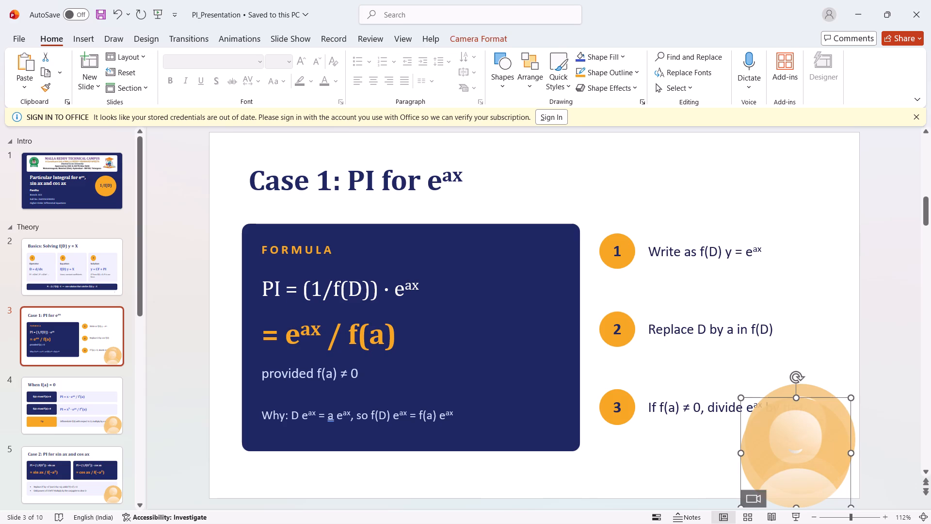
key("Delete")
left_click(775, 460)
key("Delete")
key("Delete")
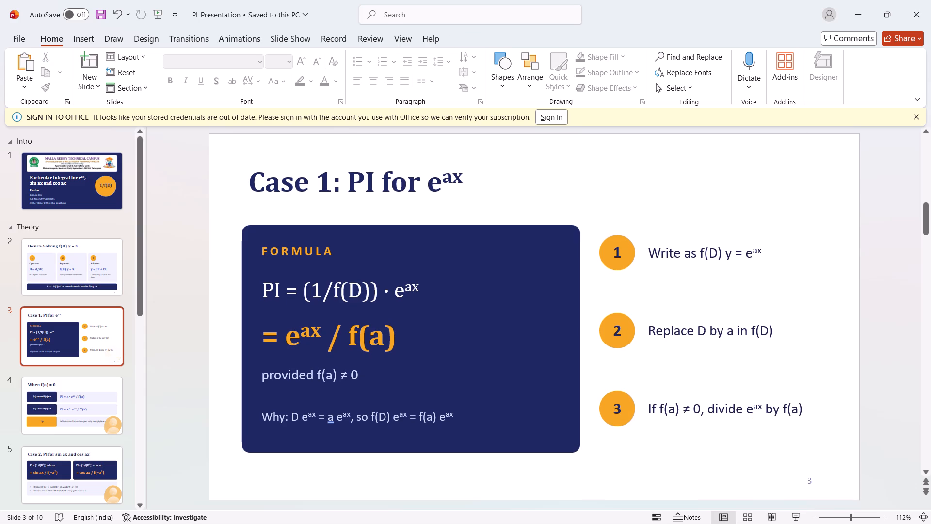
Delete all the remaining stacked camera cameos from slide 4, "When f(a) = 0".
left_click(94, 411)
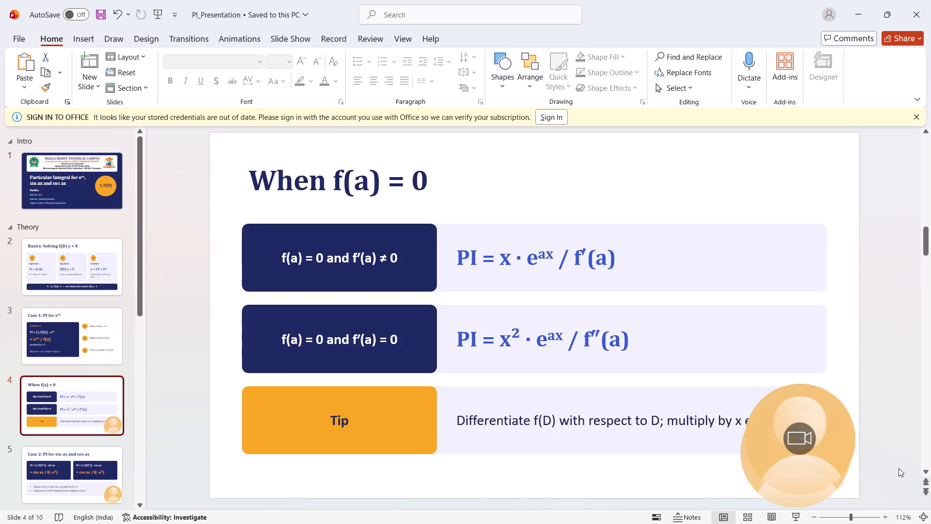
left_click(814, 443)
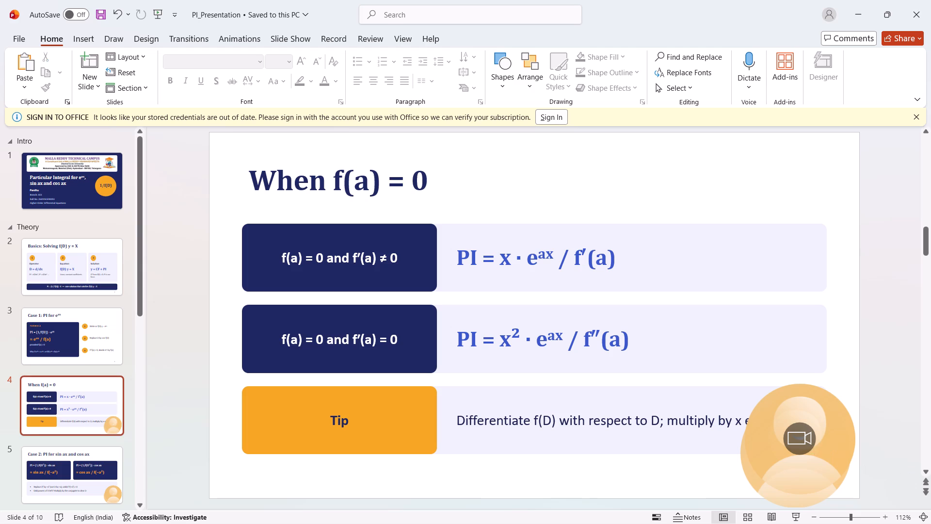
left_click(823, 450)
key("Delete")
left_click(823, 450)
key("Delete")
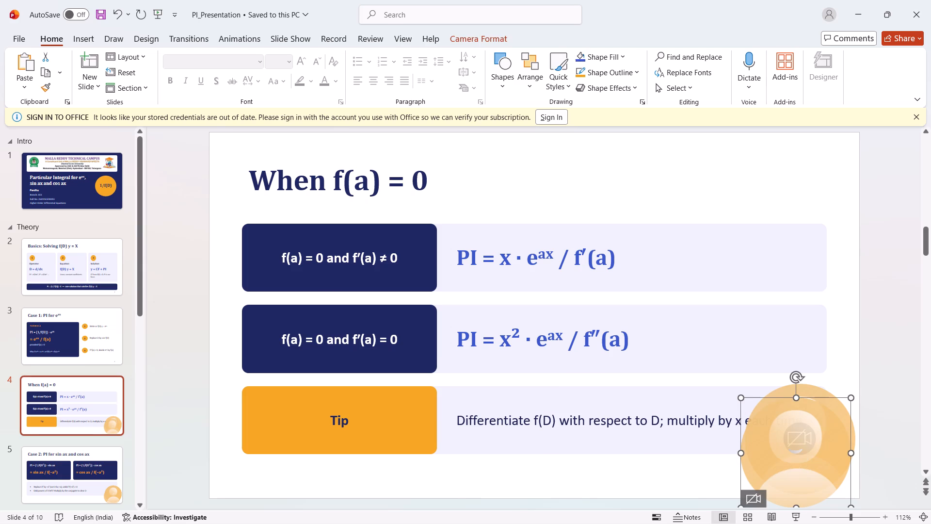
key("Delete")
left_click(823, 450)
key("Delete")
left_click(823, 450)
key("Delete")
left_click(823, 450)
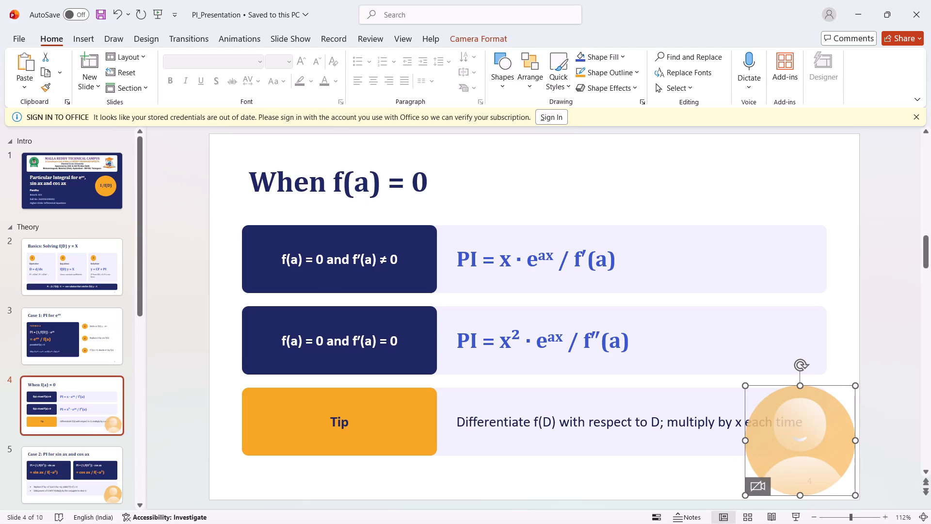
key("Delete")
Delete all the stacked camera cameos from slide 5, "Case 2: PI for sin ax and cos ax".
scroll(9, 356, "down", 3)
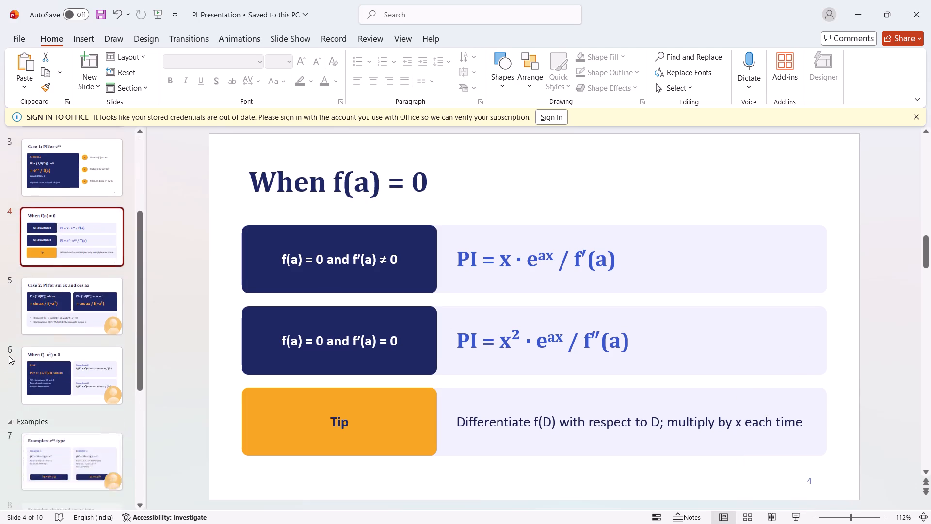
scroll(9, 356, "down", 5)
scroll(98, 284, "up", 20)
scroll(98, 284, "up", 8)
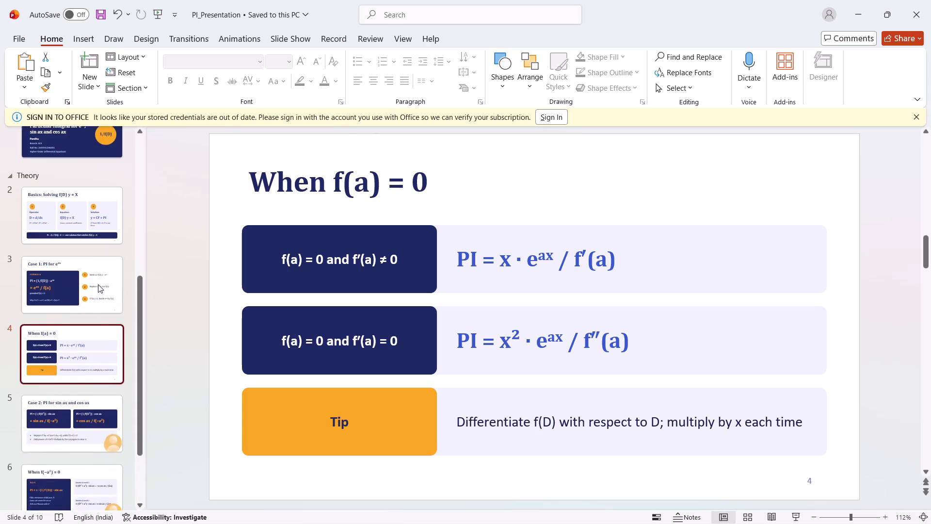
scroll(98, 284, "up", 20)
scroll(98, 284, "up", 20)
scroll(98, 284, "up", 20)
scroll(87, 436, "down", 1)
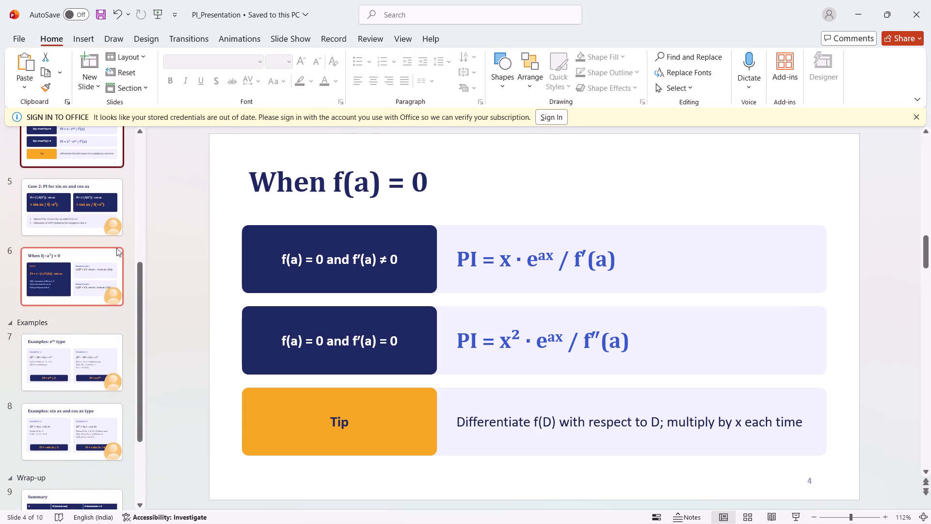
left_click(105, 218)
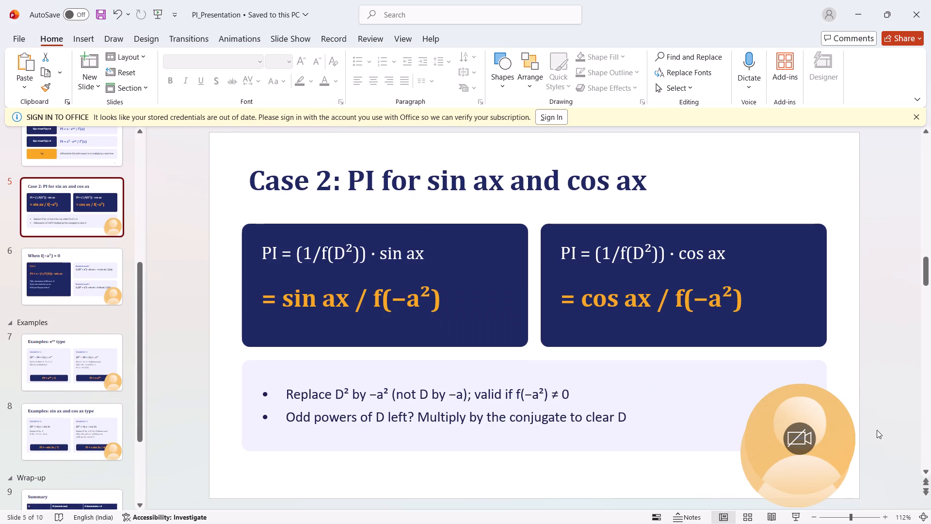
left_click(787, 454)
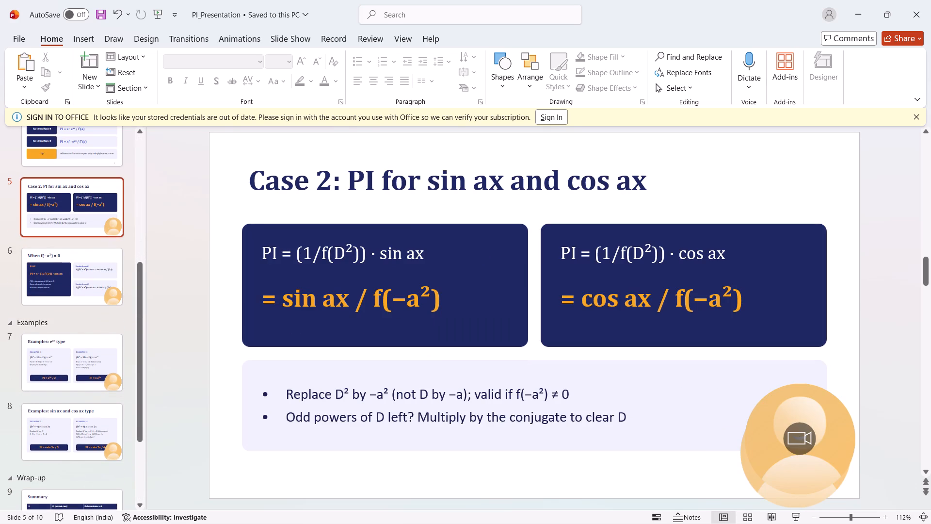
left_click(782, 452)
key("Delete")
left_click(782, 452)
key("Delete")
key("Delete")
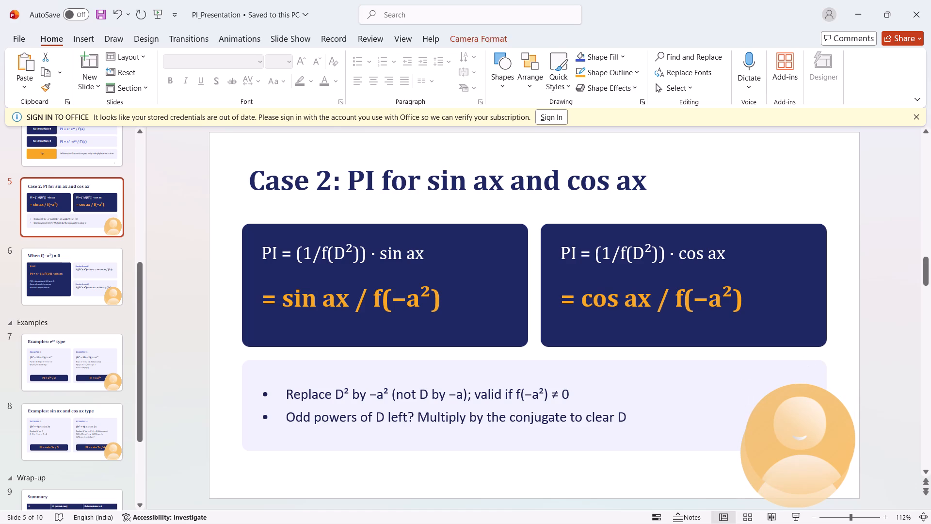
key("Delete")
key("Delete")
left_click(765, 462)
key("Delete")
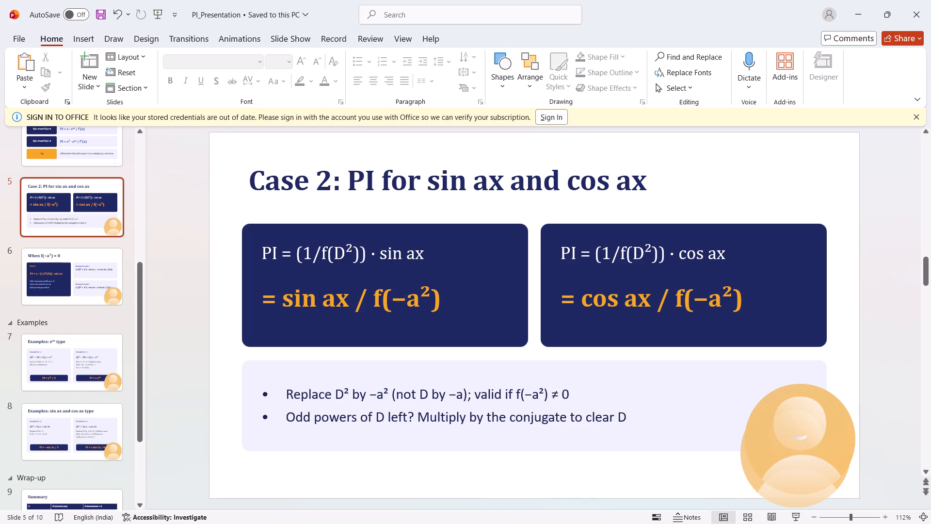
key("Delete")
key("Delete")
key("Delete")
key("Delete")
key("Delete")
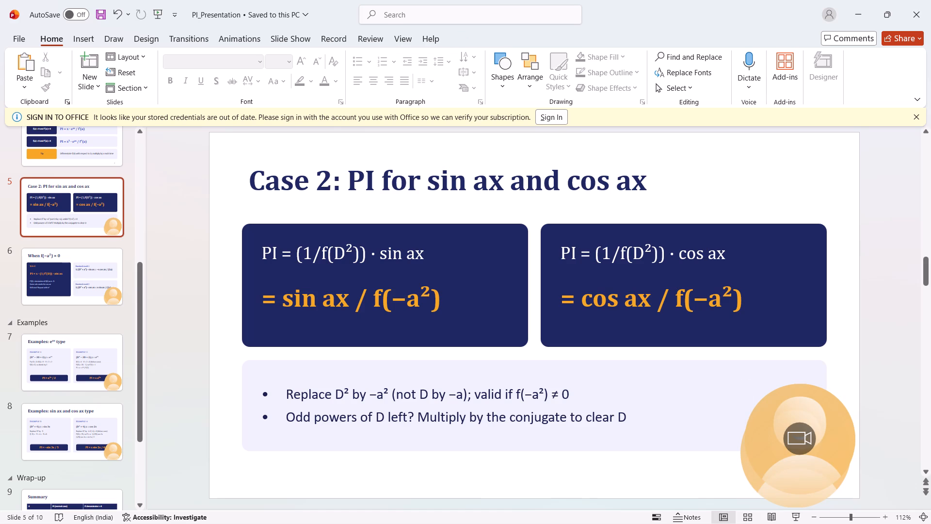
left_click(770, 455)
key("Delete")
key("Delete")
left_click(770, 455)
key("Delete")
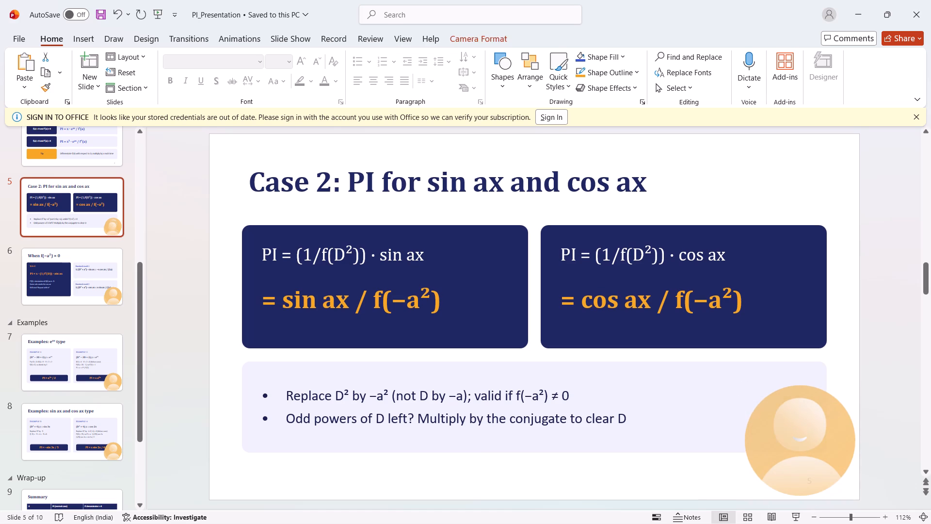
key("Delete")
left_click(770, 455)
key("Delete")
key("Delete")
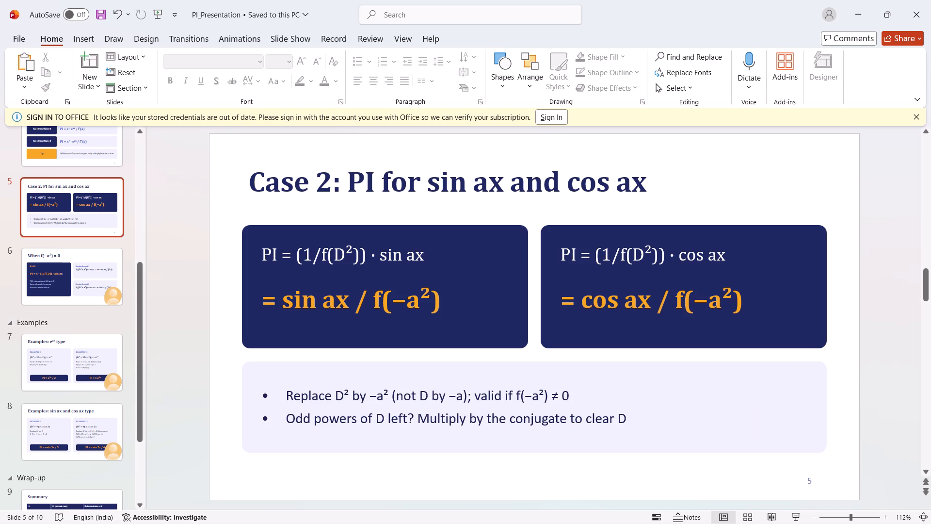
Delete all the stacked camera cameos from slide 6, "When f(−a²) = 0".
left_click(90, 284)
left_click(90, 284)
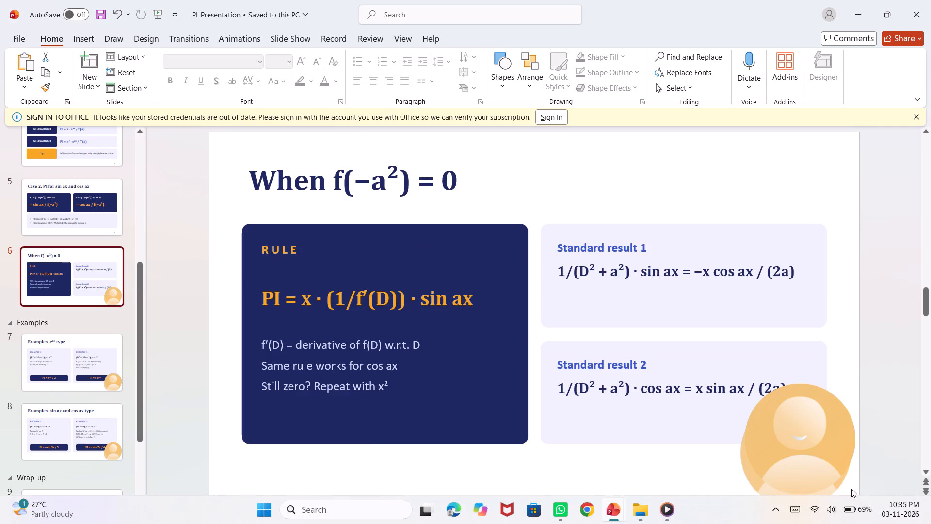
left_click(800, 451)
left_click(794, 453)
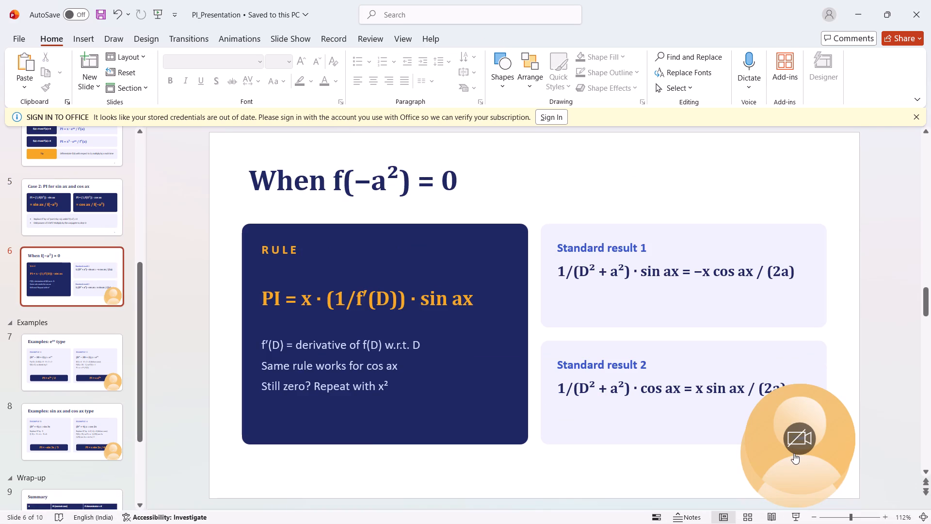
left_click(785, 459)
key("Delete")
key("Delete")
left_click(785, 459)
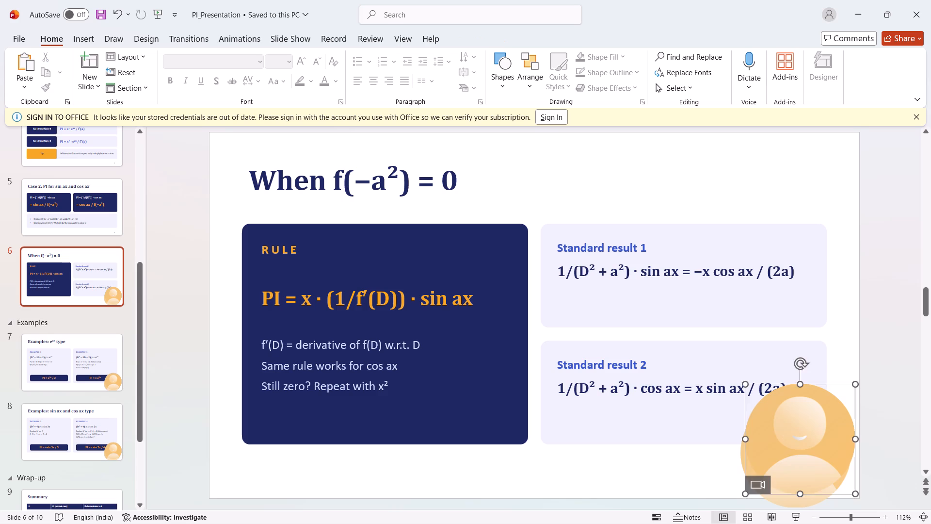
key("Delete")
key("Delete")
key("Delete")
key("Delete")
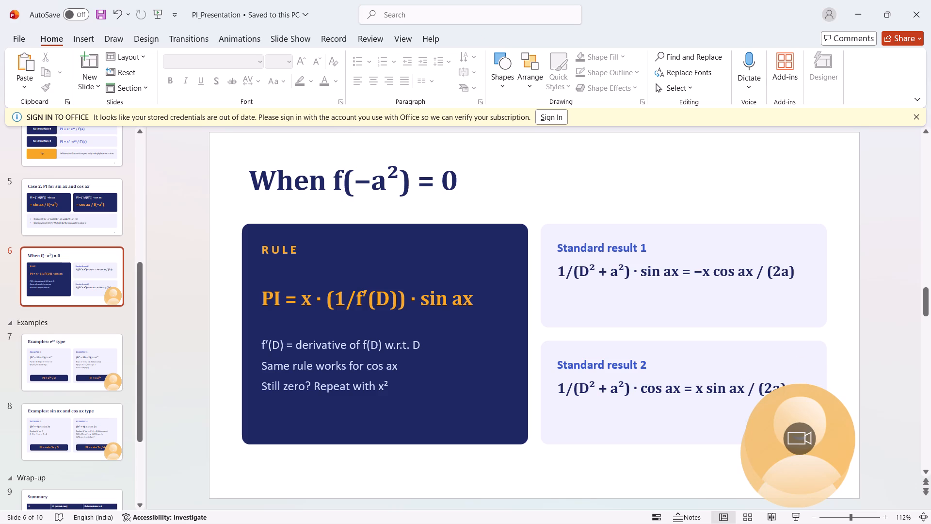
left_click(784, 468)
key("Delete")
key("Delete")
key("Delete")
key("Delete")
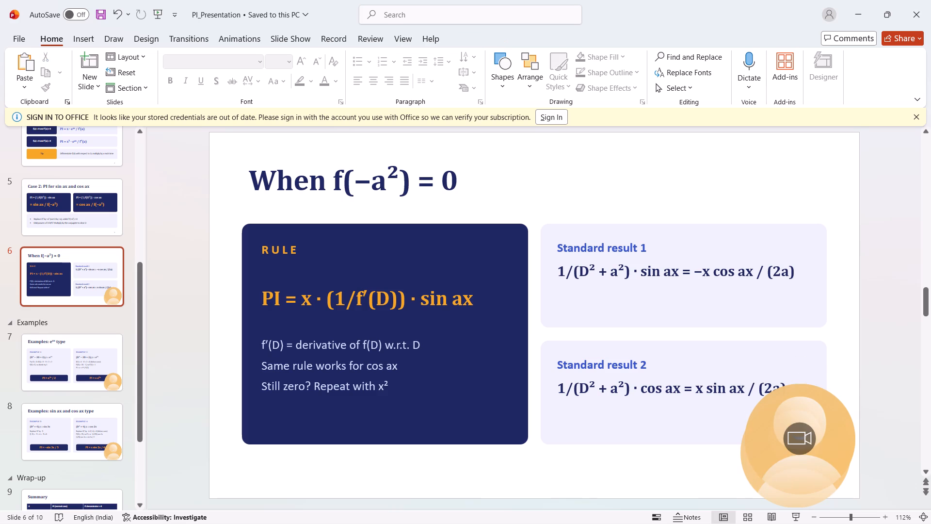
left_click(782, 465)
key("Delete")
key("Delete")
left_click(782, 465)
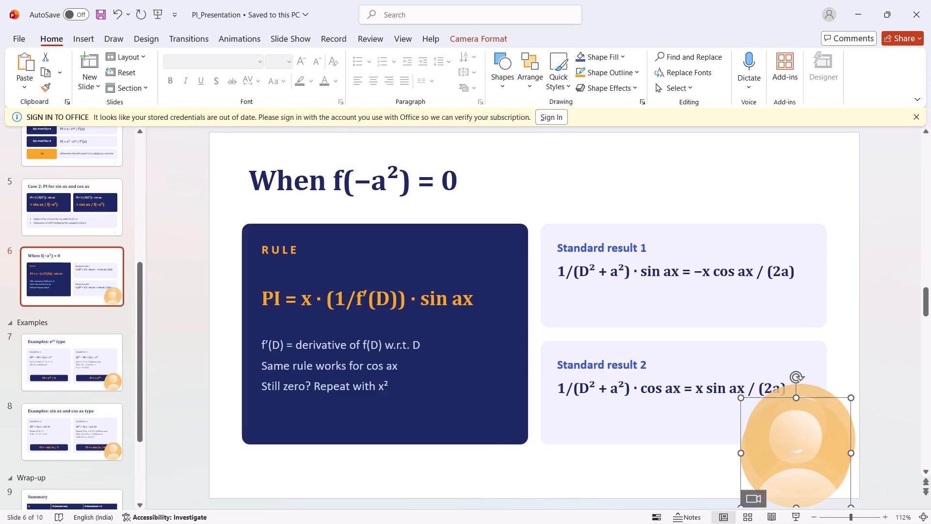
key("Delete")
key("Delete")
left_click(782, 465)
key("Delete")
key("Delete")
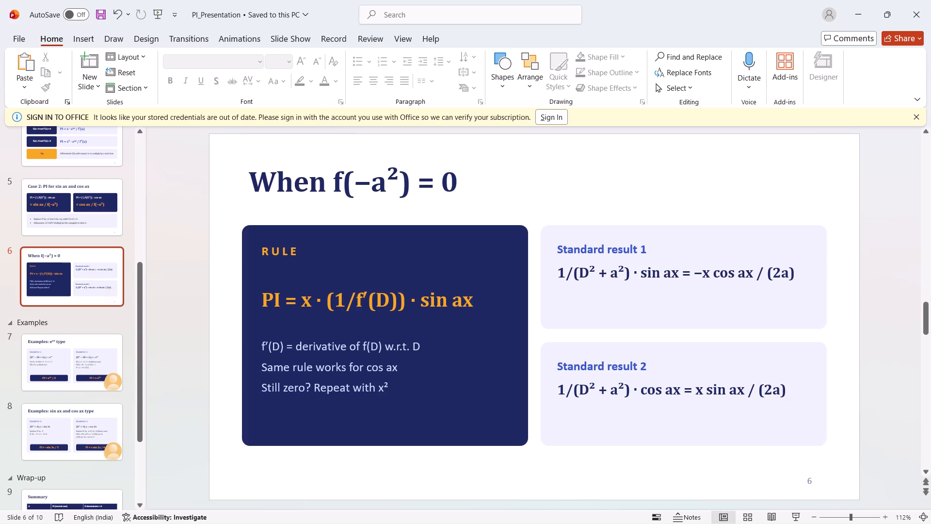
Delete all the stacked camera cameos from slide 7, "Examples: e^ax type".
left_click(89, 365)
scroll(89, 365, "down", 3)
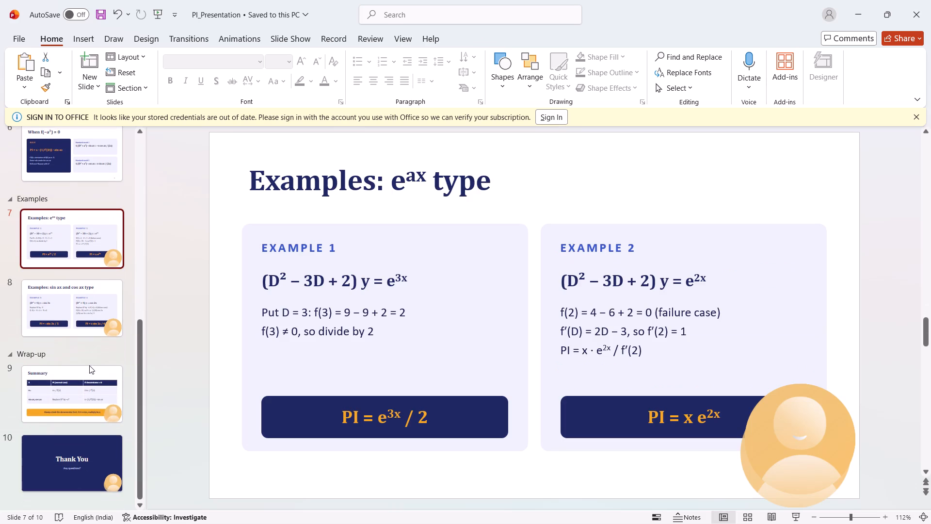
left_click(787, 457)
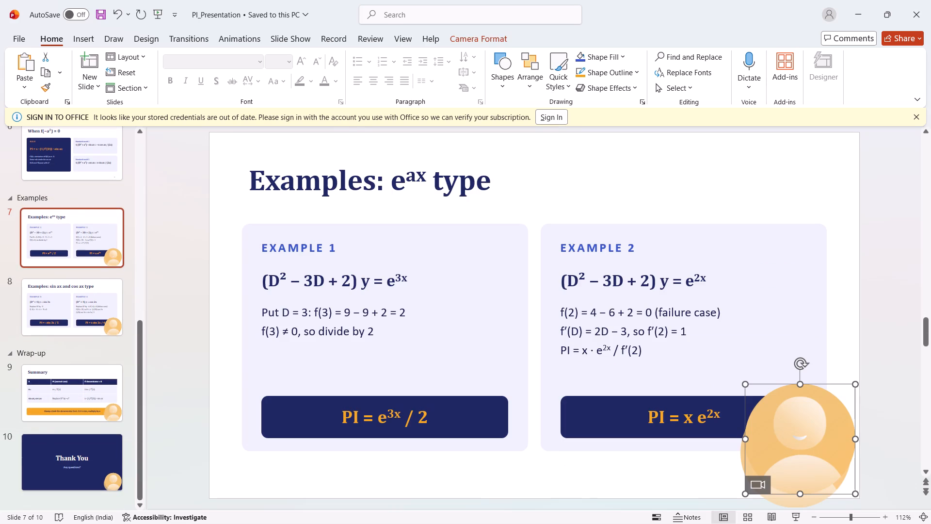
key("Delete")
key("Delete")
left_click(787, 457)
key("Delete")
key("Delete")
key("Delete")
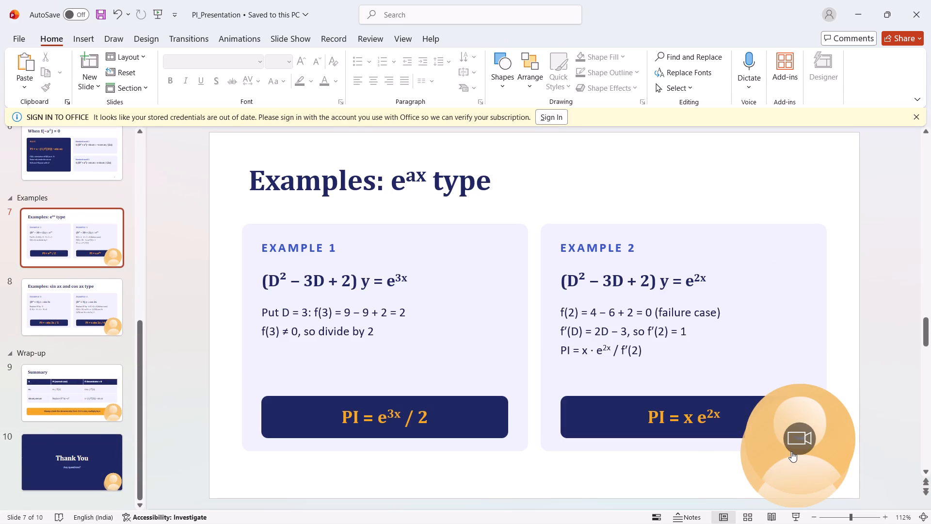
key("Delete")
left_click(778, 463)
key("Delete")
key("Delete")
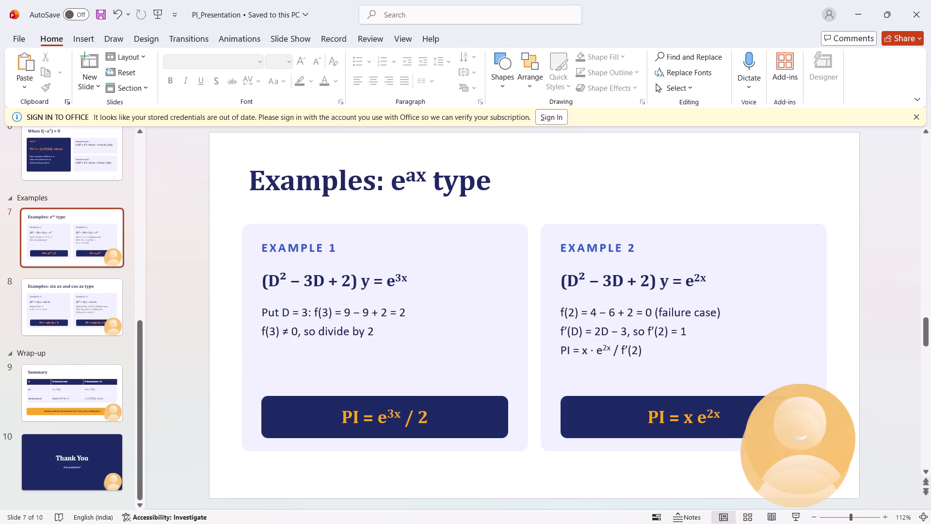
left_click(778, 463)
key("Delete")
key("Delete")
key("Delete")
key("Delete")
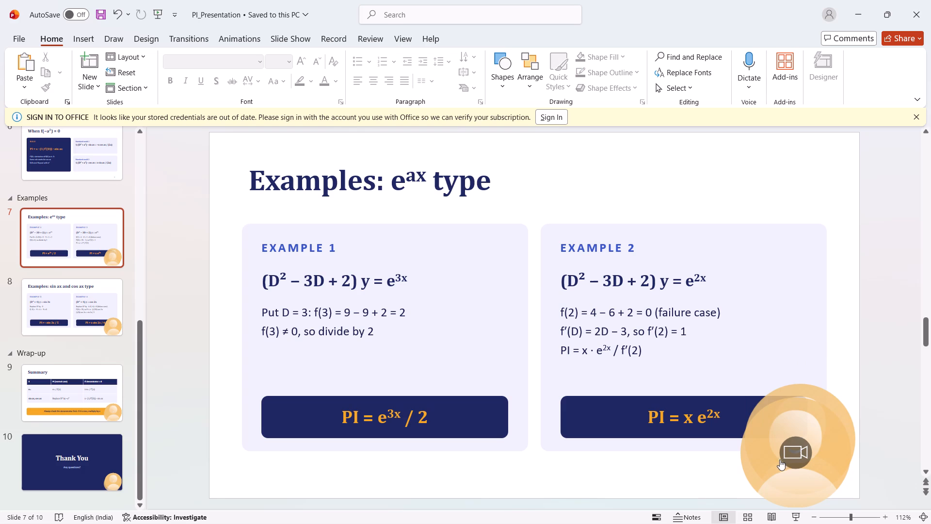
left_click(768, 469)
key("Delete")
key("Delete")
left_click(768, 469)
key("Delete")
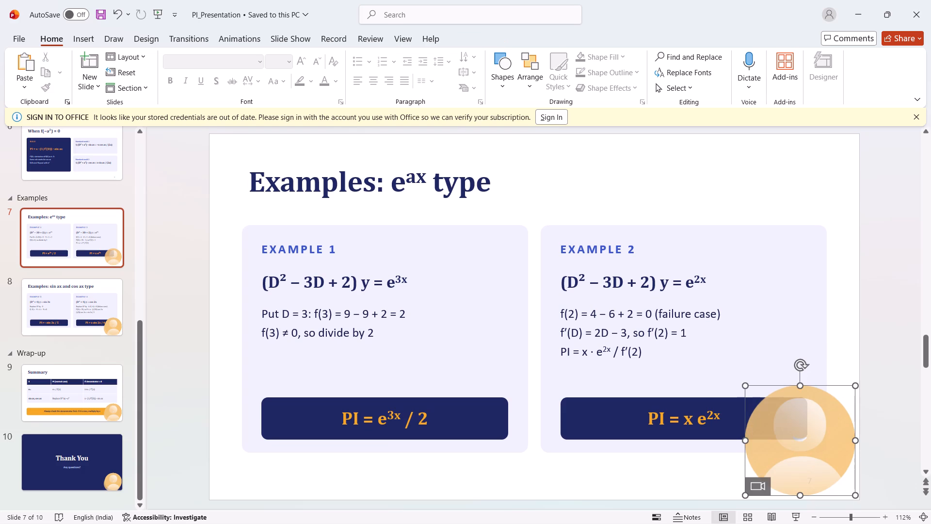
key("Delete")
Delete all the stacked camera cameos from slide 8, "Examples: sin ax and cos ax type".
left_click(57, 290)
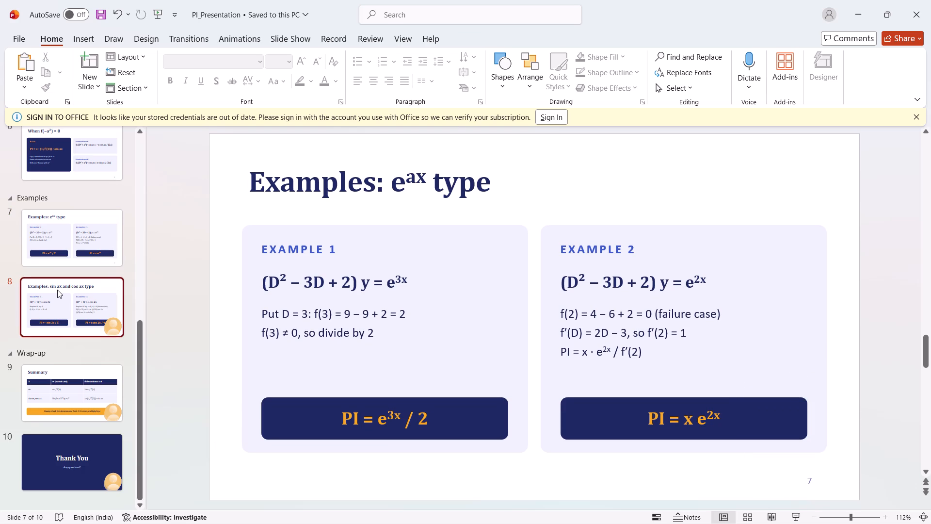
left_click(817, 453)
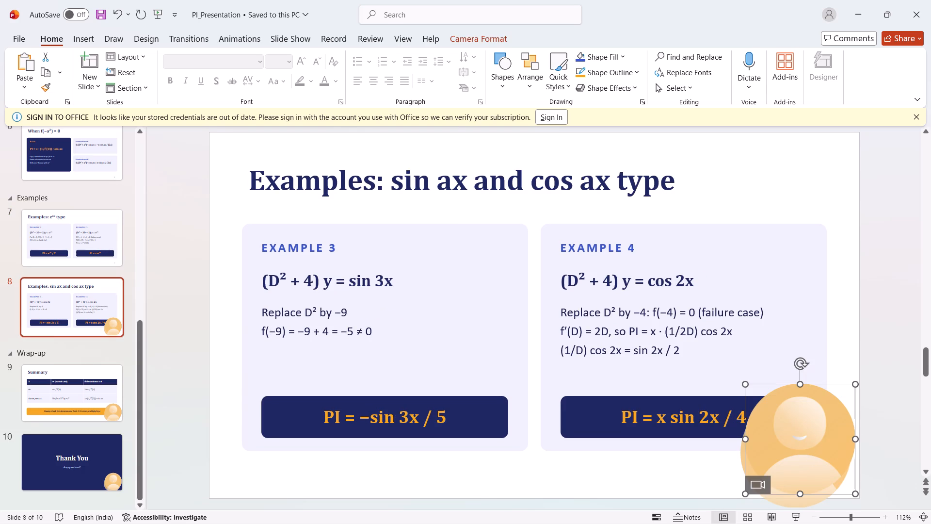
key("Delete")
key("Delete")
left_click(817, 453)
key("Delete")
key("Delete")
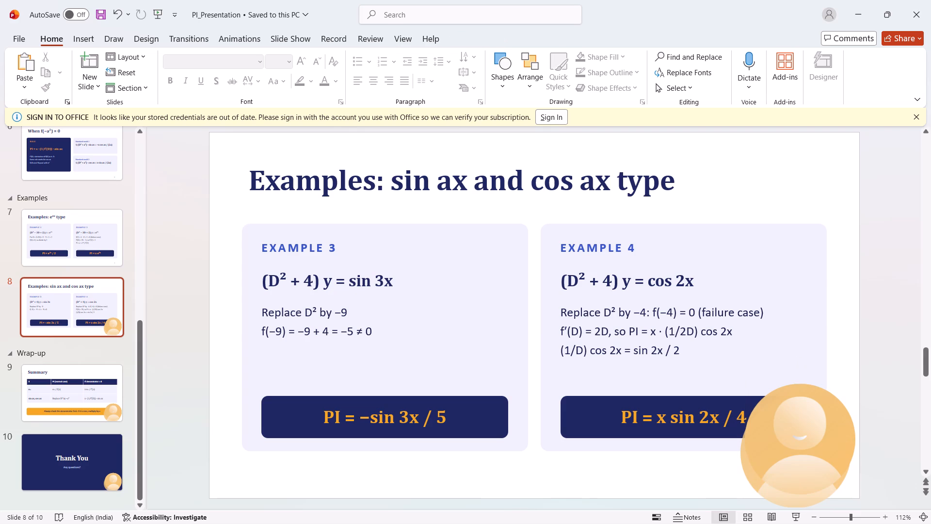
left_click(817, 453)
key("Delete")
key("Delete")
left_click(778, 462)
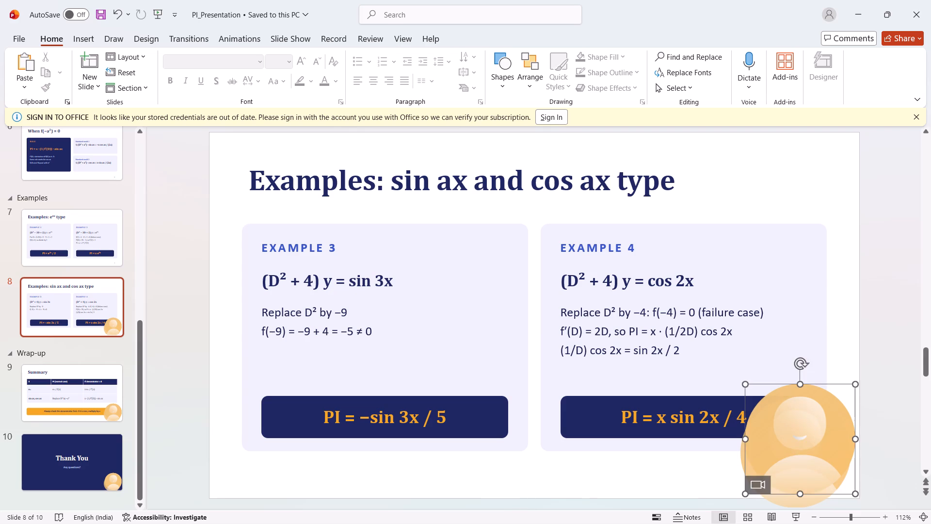
key("Delete")
key("Delete")
left_click(778, 462)
key("Delete")
key("Delete")
left_click(778, 462)
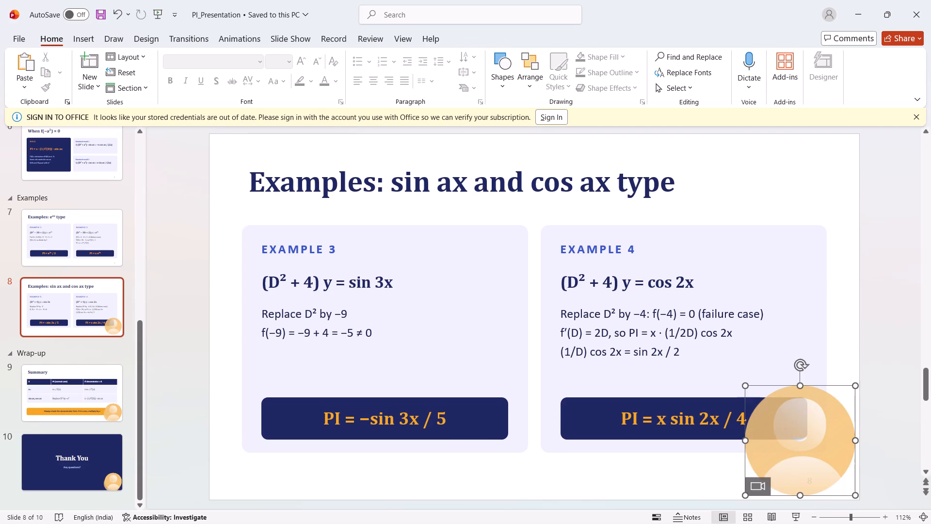
key("Delete")
key("Delete")
Delete all the stacked camera cameos from slide 9, "Summary".
left_click(74, 395)
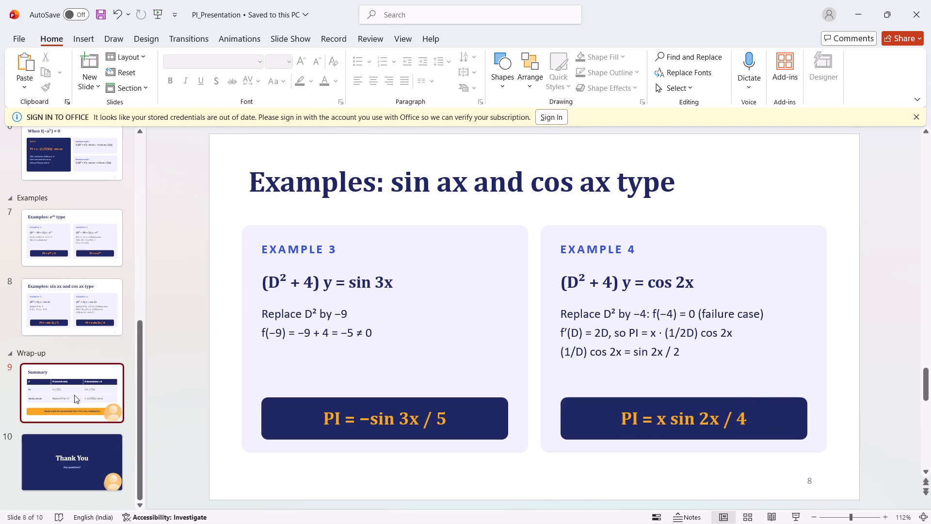
left_click(790, 457)
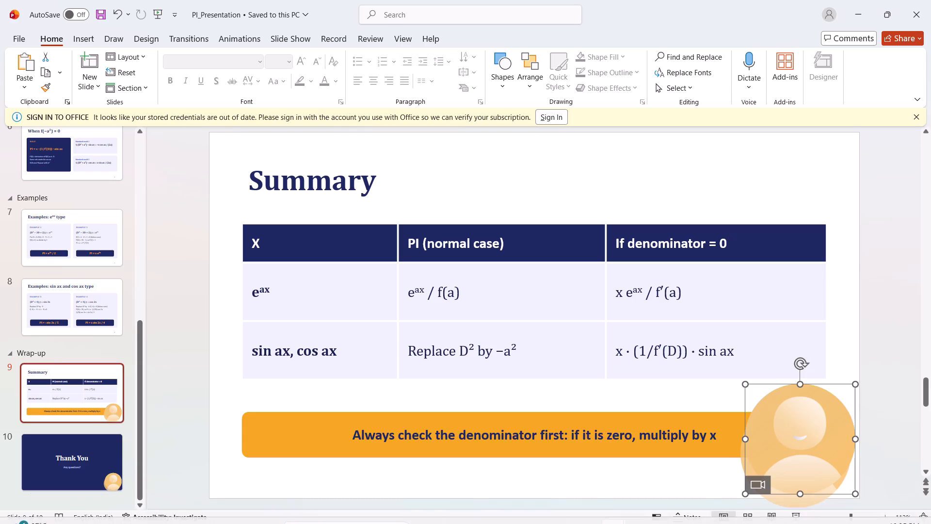
key("Delete")
key("Delete")
left_click(790, 457)
key("Delete")
key("Delete")
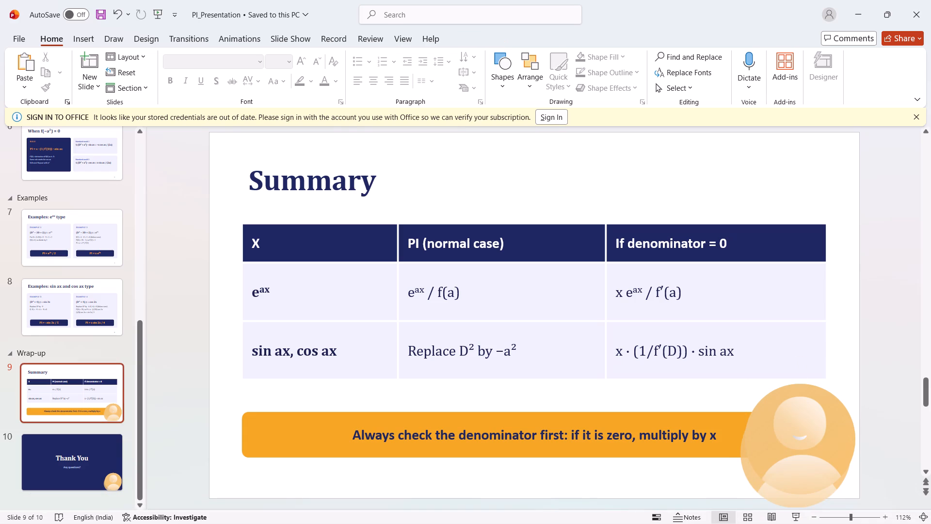
left_click(790, 457)
key("Delete")
key("Delete")
left_click(790, 457)
key("Delete")
key("Delete")
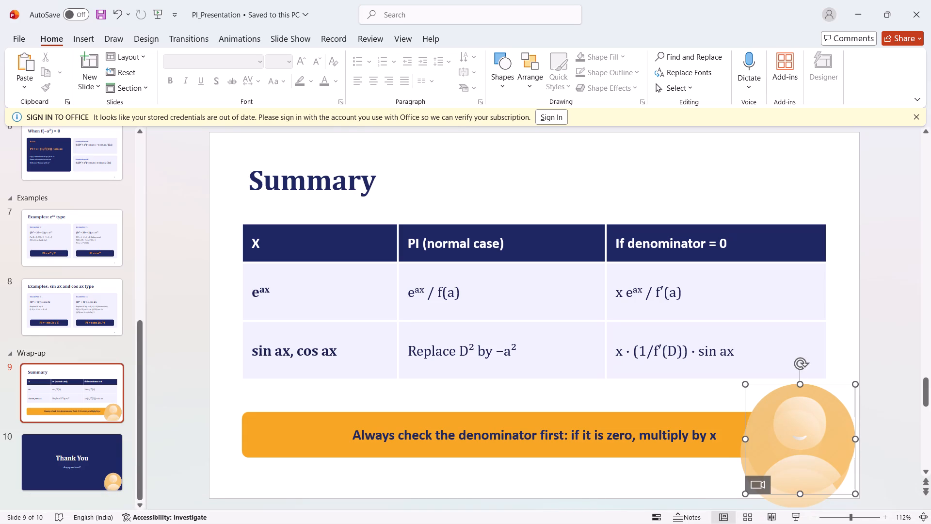
left_click(790, 457)
key("Delete")
key("Delete")
key("Delete")
key("Delete")
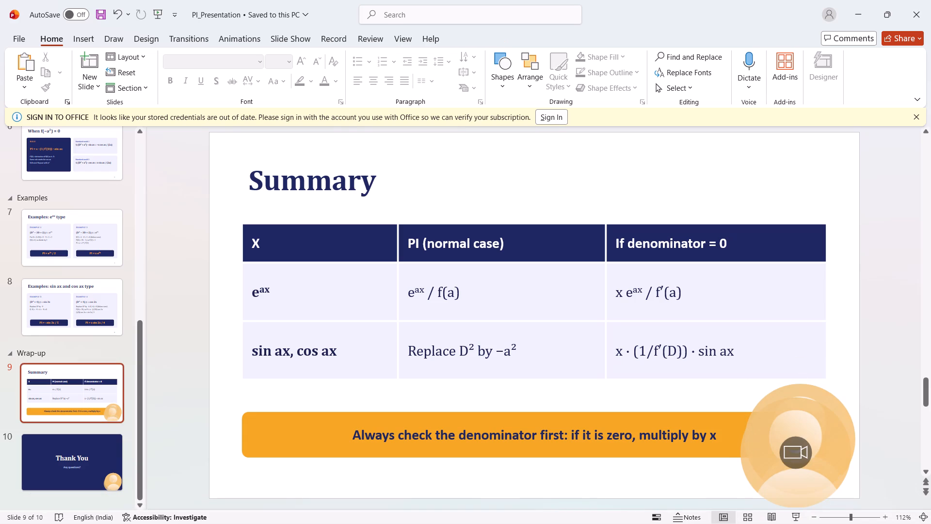
left_click(768, 465)
key("Delete")
key("Delete")
left_click(768, 465)
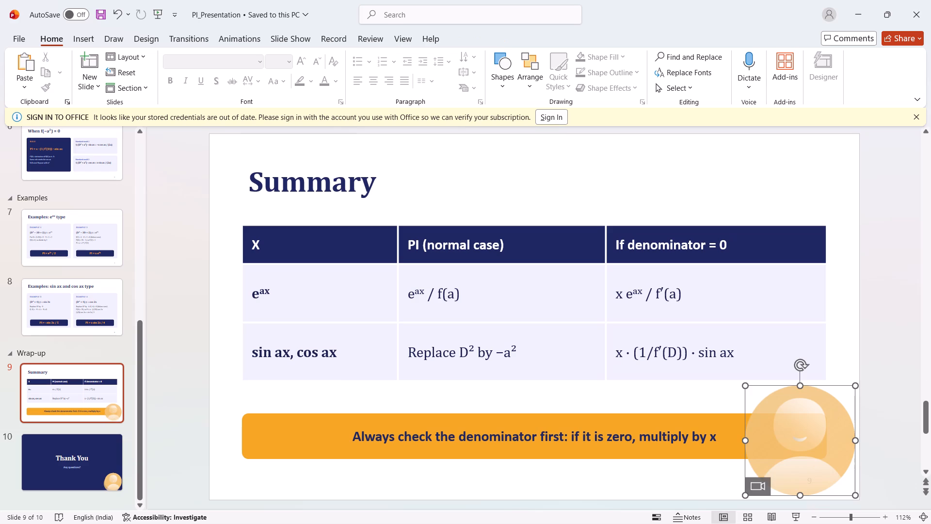
key("Delete")
Delete all the stacked camera cameos from slide 10, "Thank You".
left_click(94, 457)
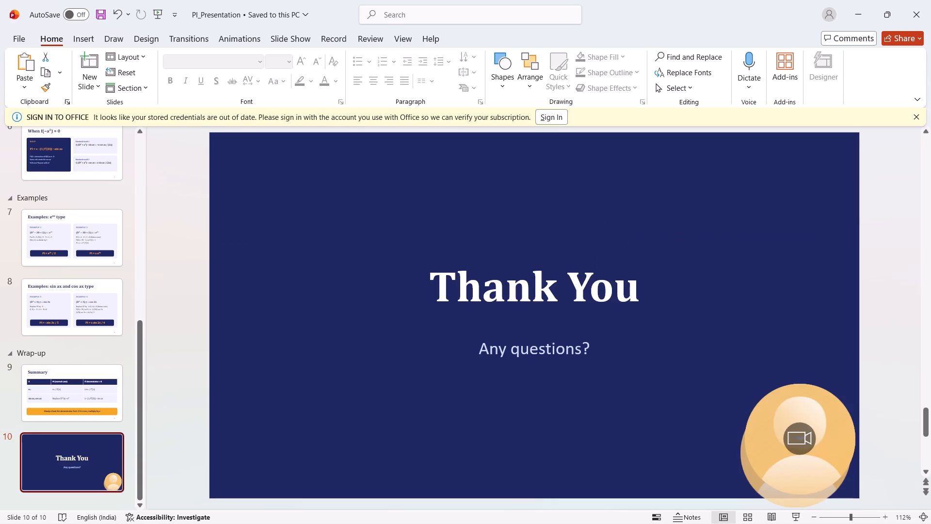
left_click(818, 456)
key("Delete")
left_click(818, 456)
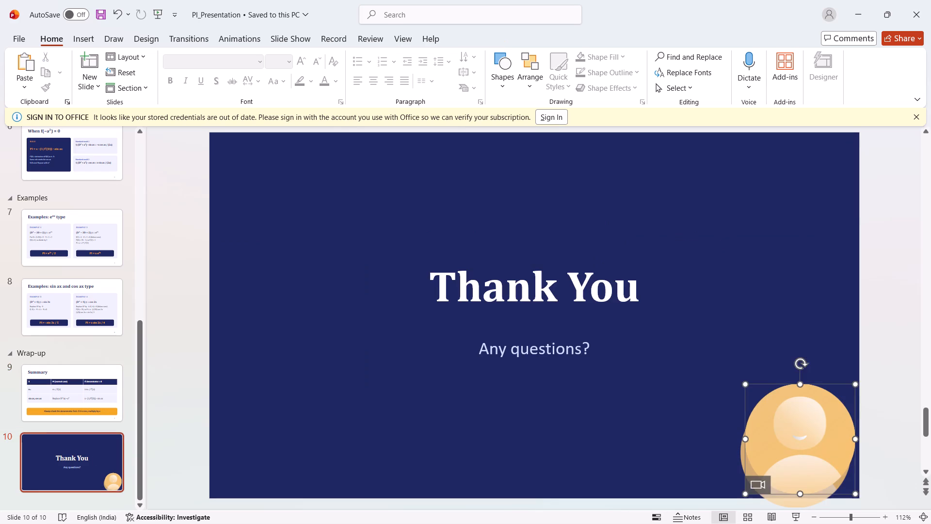
key("Delete")
left_click(818, 456)
key("Delete")
key("Delete")
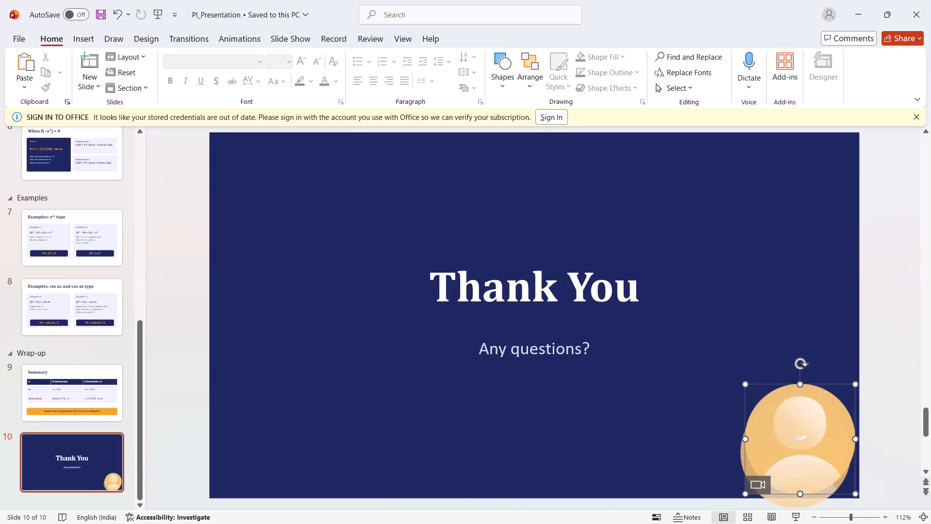
left_click(818, 456)
key("Delete")
key("Delete")
left_click(818, 456)
key("Delete")
key("Delete")
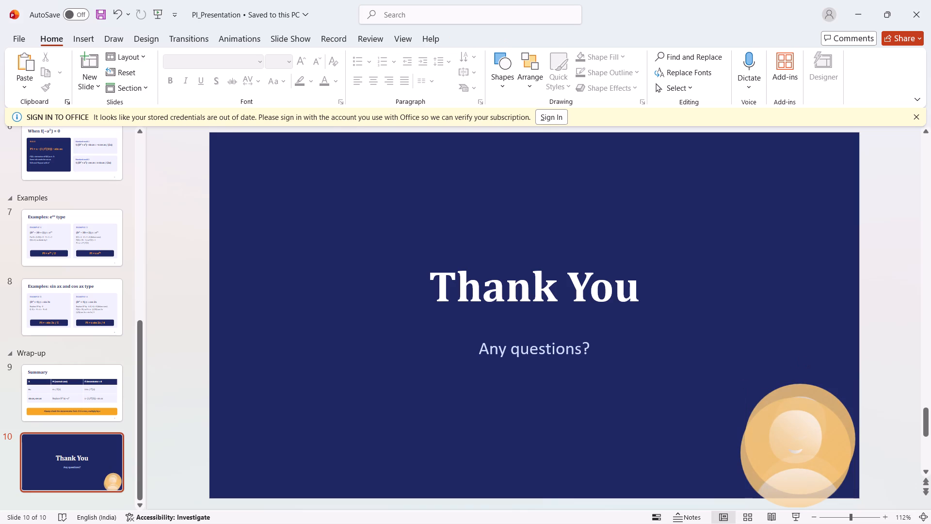
left_click(818, 456)
key("Delete")
key("Delete")
left_click(818, 456)
key("Delete")
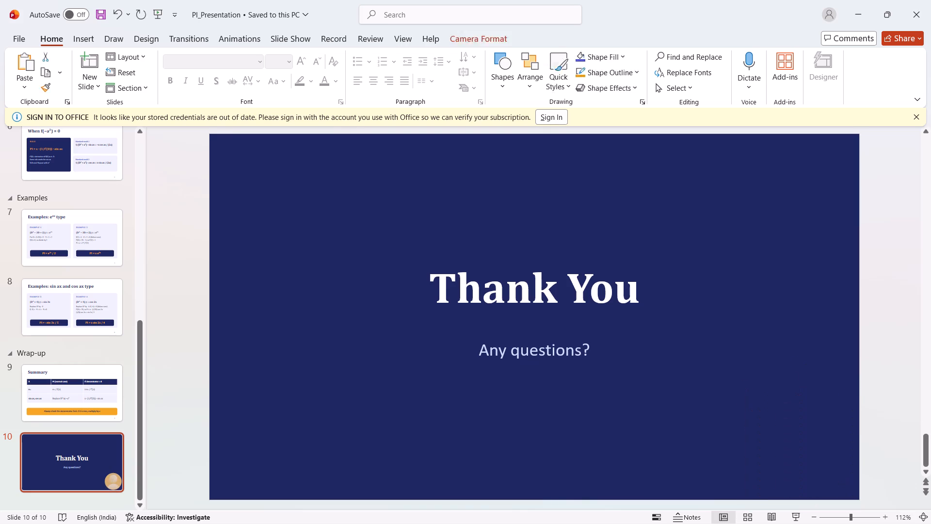
Insert a new camera cameo on slide 1, the Particular Integral title slide, using the This Slide option.
scroll(81, 288, "up", 10)
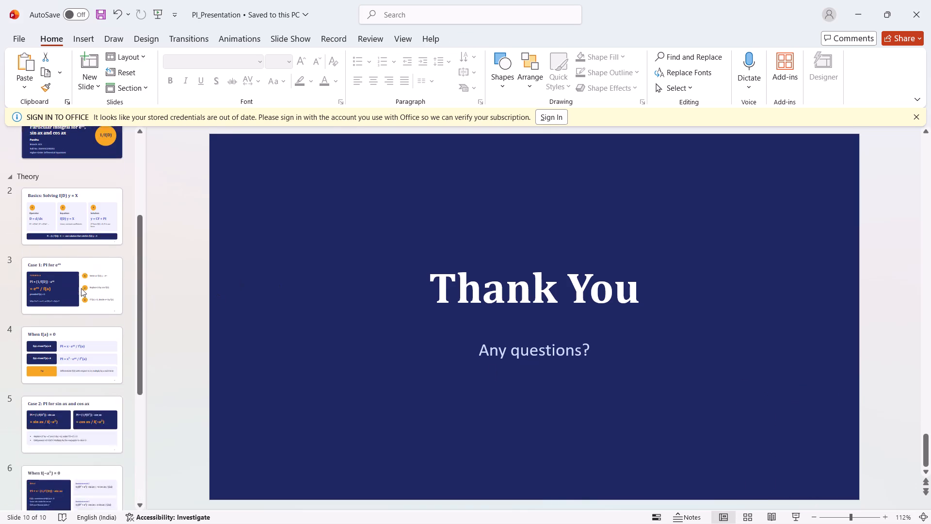
scroll(81, 288, "up", 7)
left_click(80, 180)
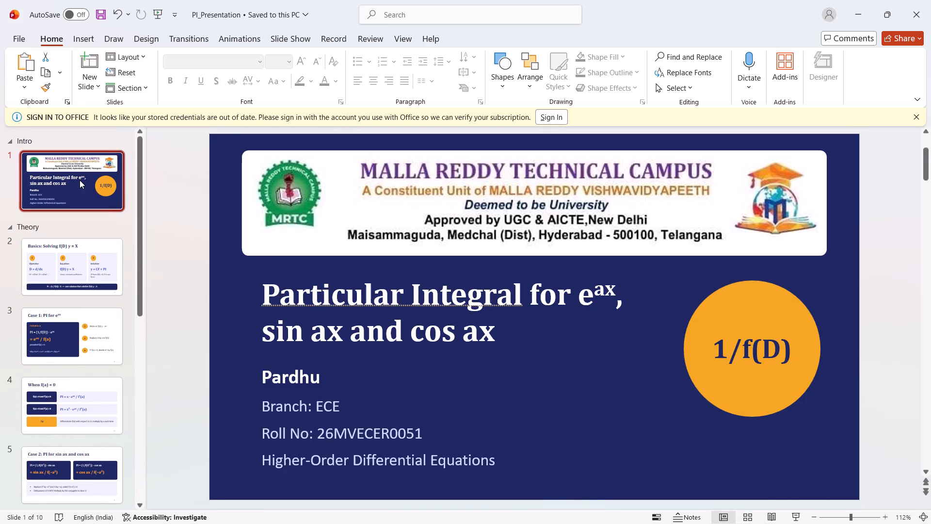
left_click(330, 43)
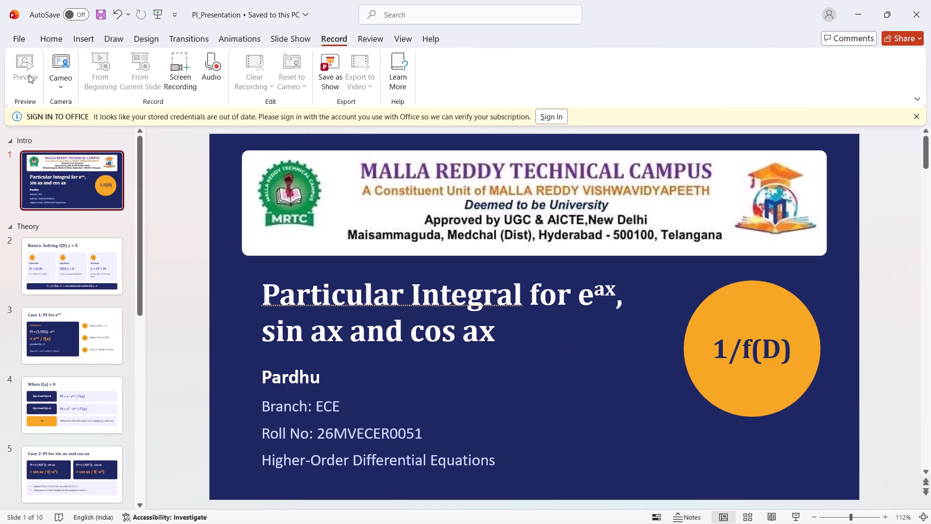
left_click(63, 93)
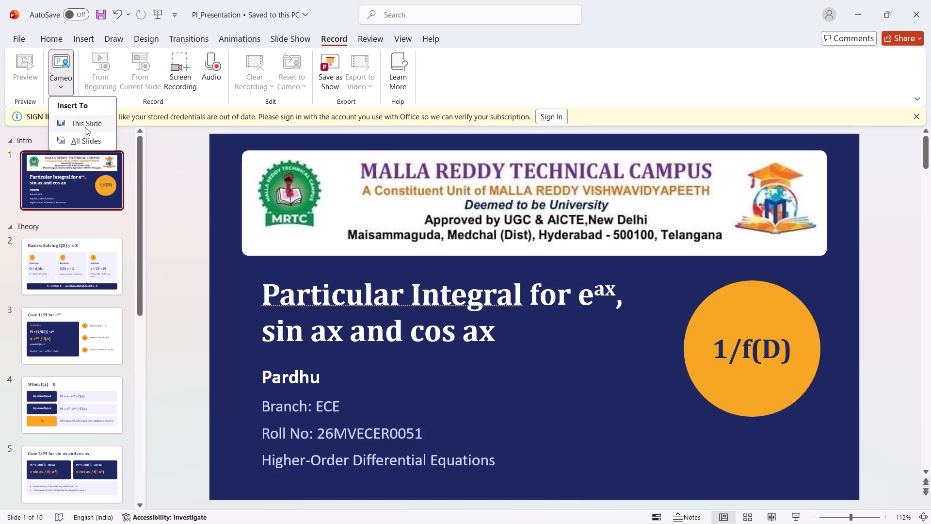
left_click(85, 129)
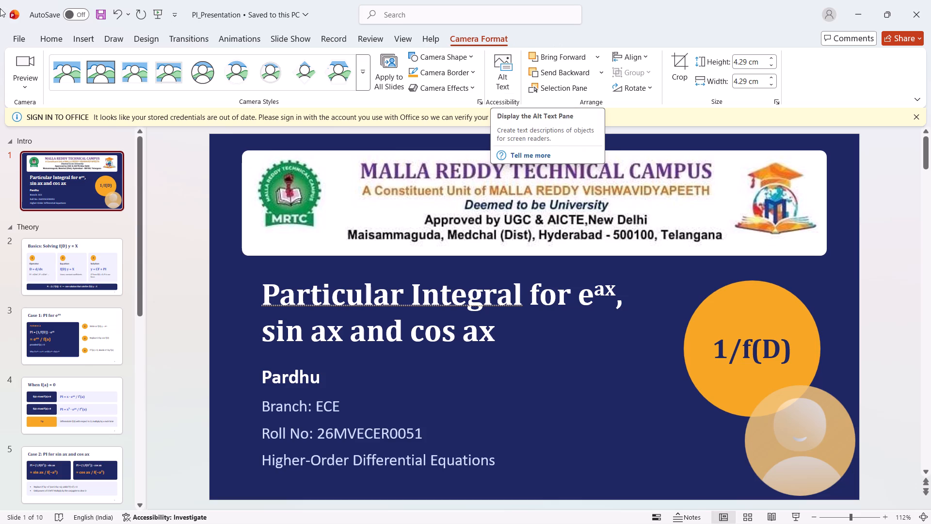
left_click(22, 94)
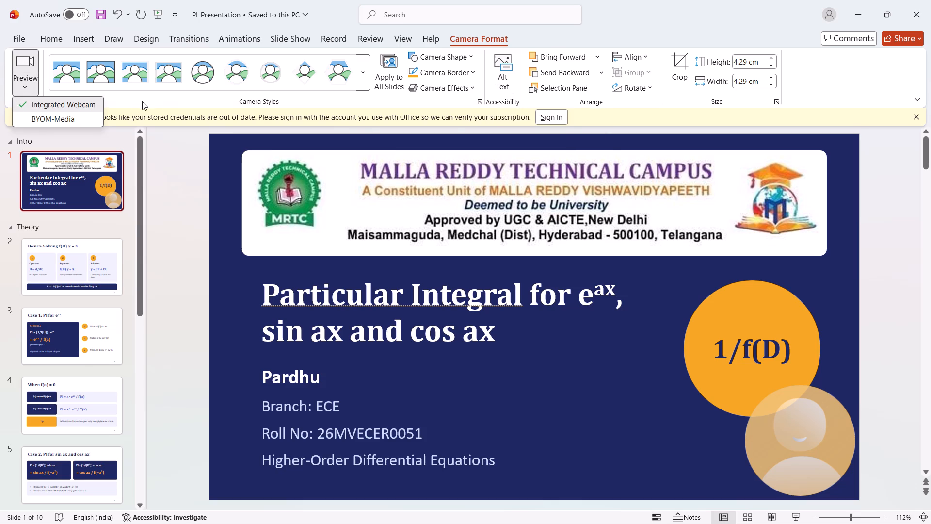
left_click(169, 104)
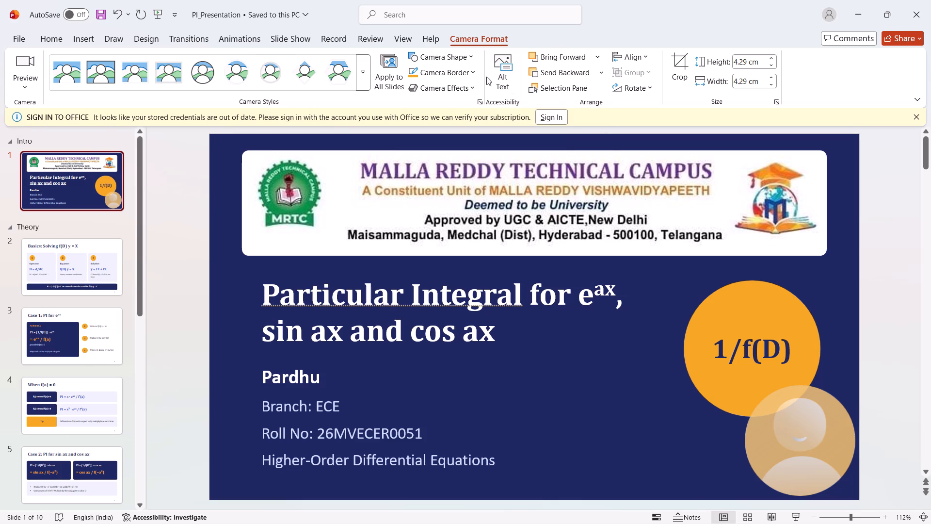
Open the Screen Recording tool for the presentation.
left_click(379, 40)
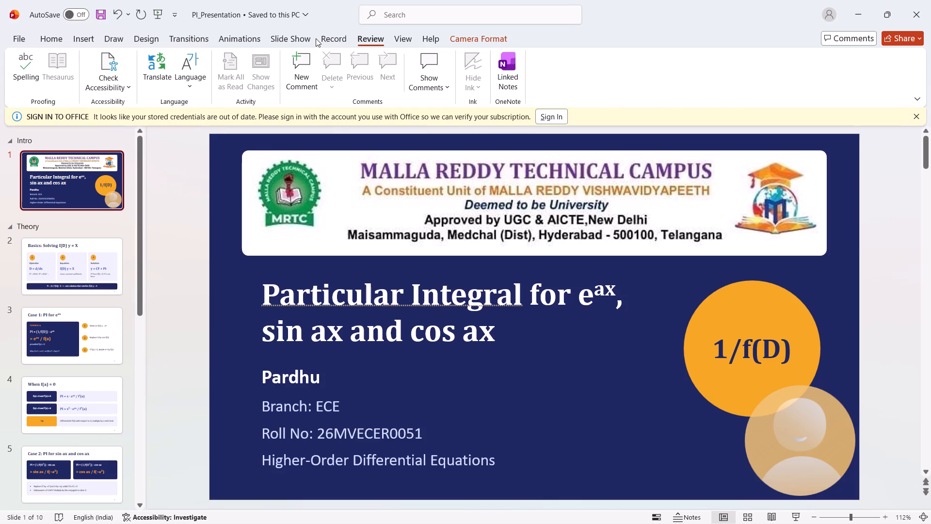
left_click(316, 38)
left_click(316, 38)
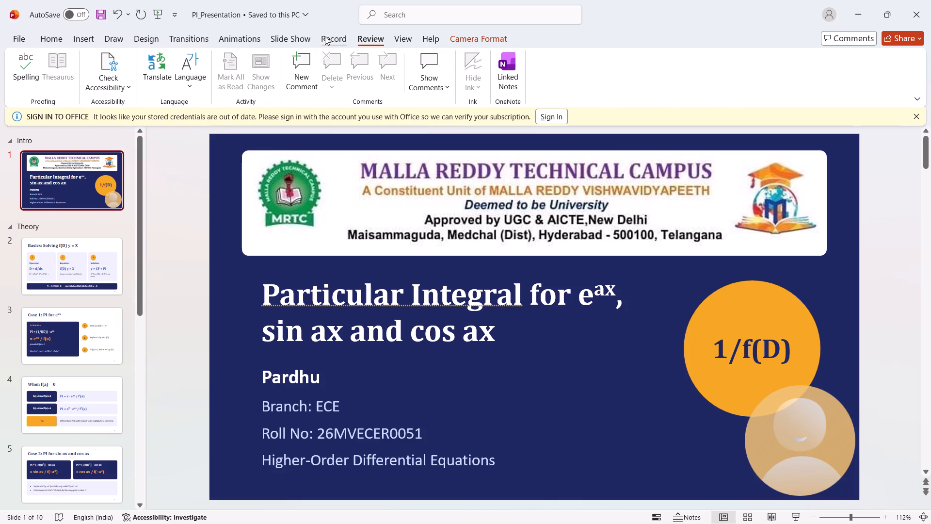
left_click(325, 36)
left_click(172, 69)
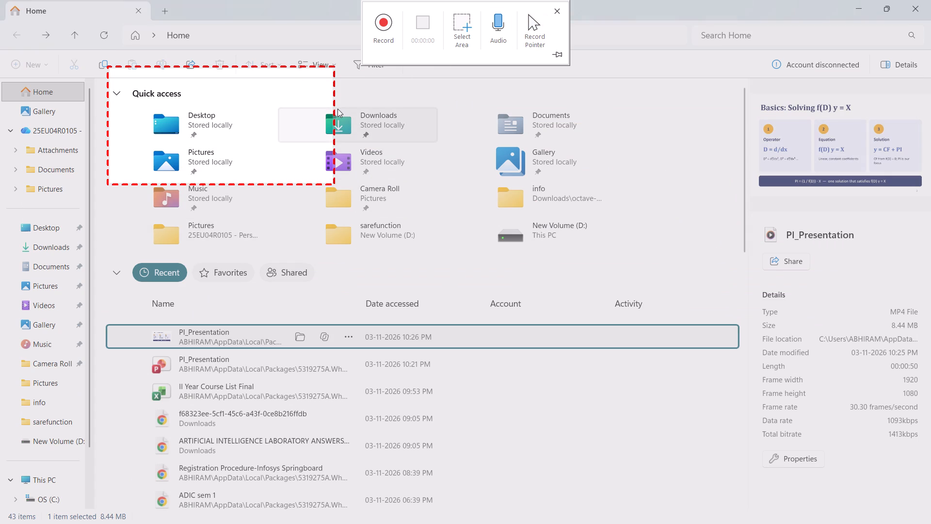
Switch from File Explorer to the running PI_Presentation slide show as the content behind the screen recording area.
key("alt+Tab")
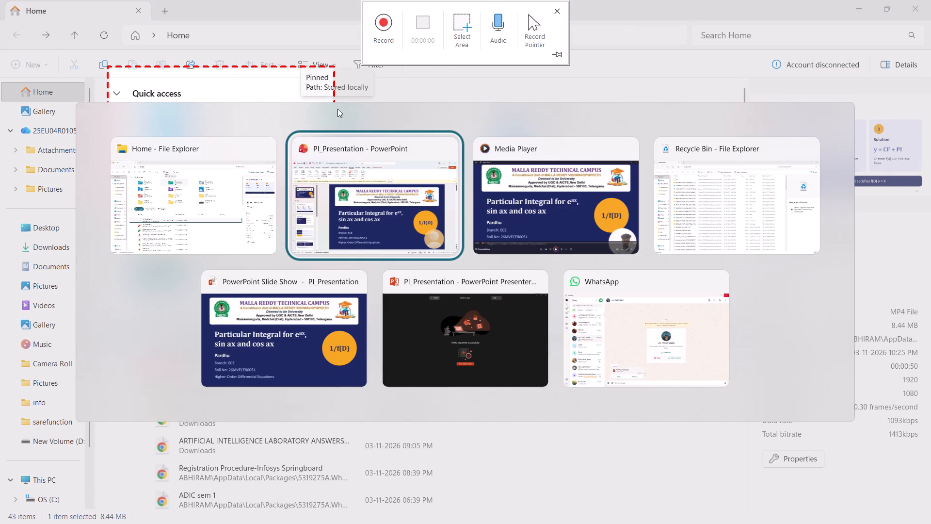
key("alt+Tab")
key("alt+Tab")
key("alt+Tab")
key("alt+Tab")
key("alt+Tab")
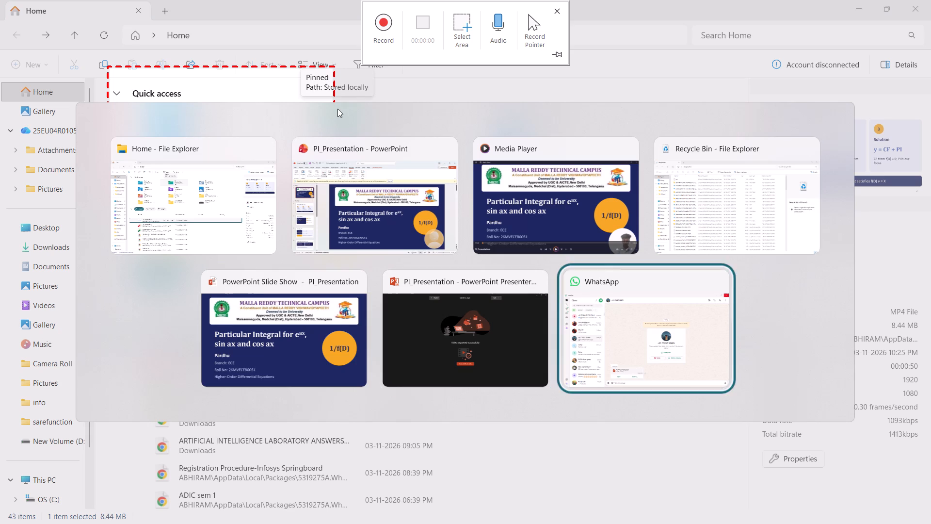
key("alt+Tab")
key("alt+Tab")
key("alt+Tab")
key("alt+Tab")
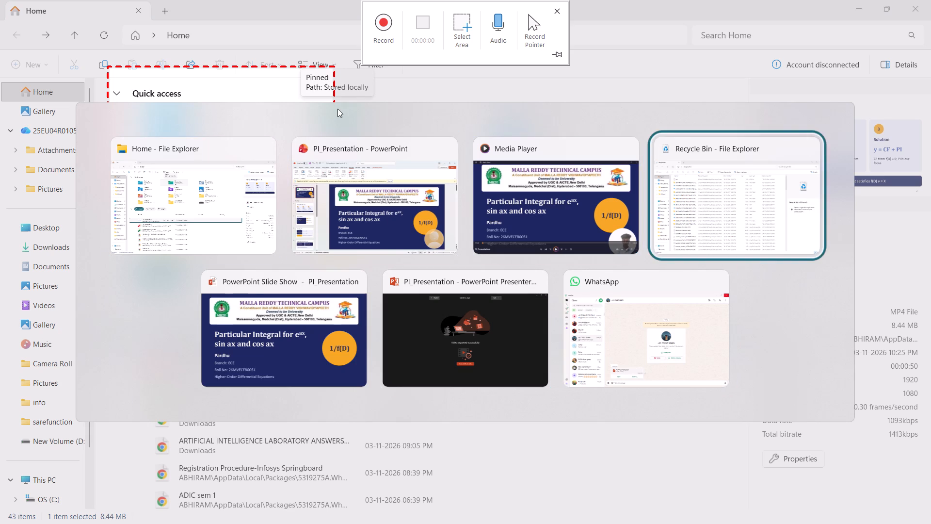
key("alt+Tab")
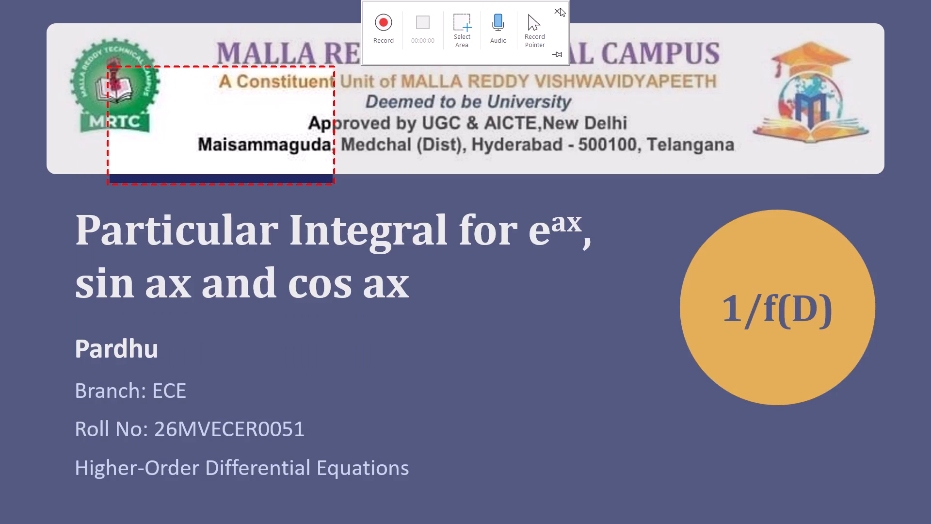
Close the Screen Recording tool and reopen it from the presentation so it sits over the title slide's slide show.
left_click(558, 11)
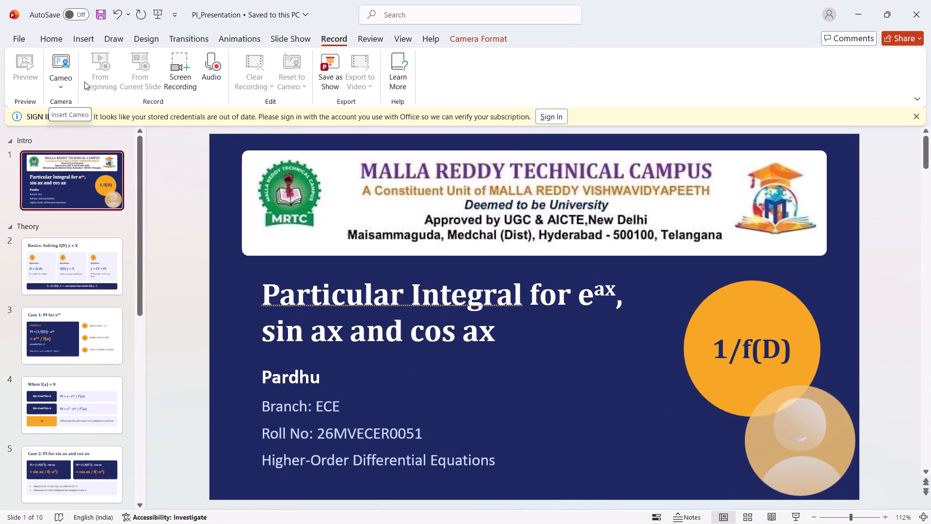
left_click(176, 69)
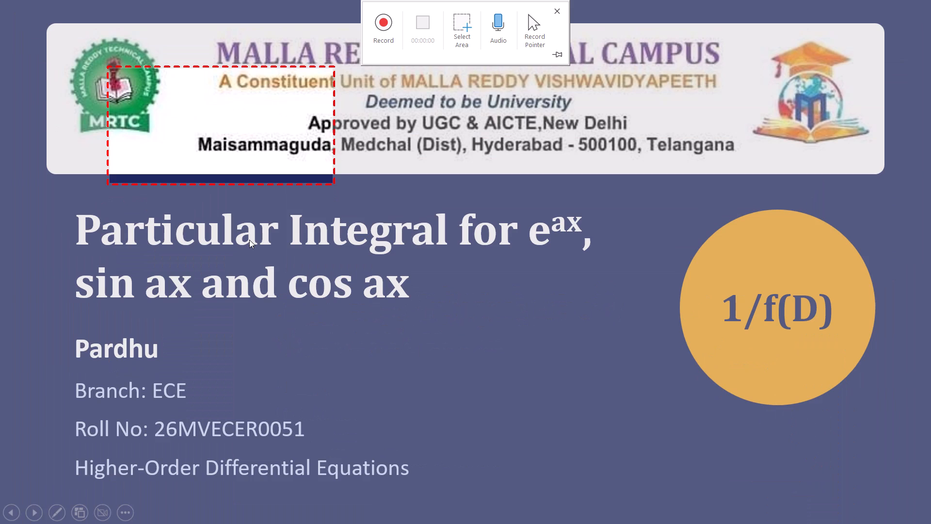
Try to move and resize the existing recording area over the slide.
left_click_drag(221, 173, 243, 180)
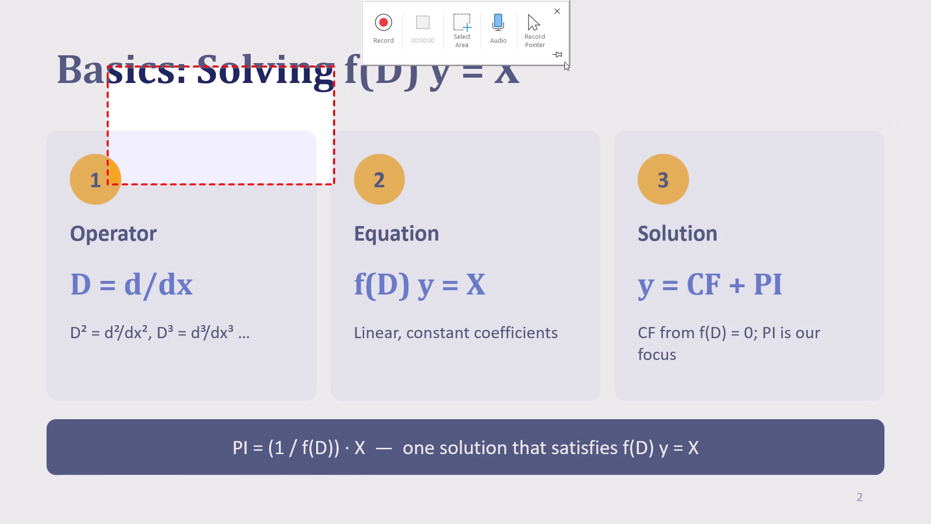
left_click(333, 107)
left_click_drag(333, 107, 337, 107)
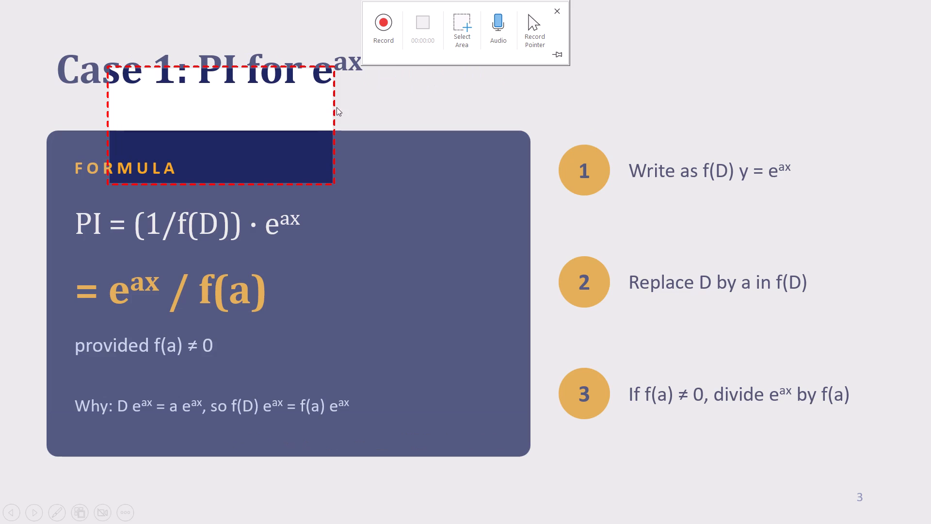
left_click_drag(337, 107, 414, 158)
Turn on Record Pointer for the screen recording.
left_click(538, 39)
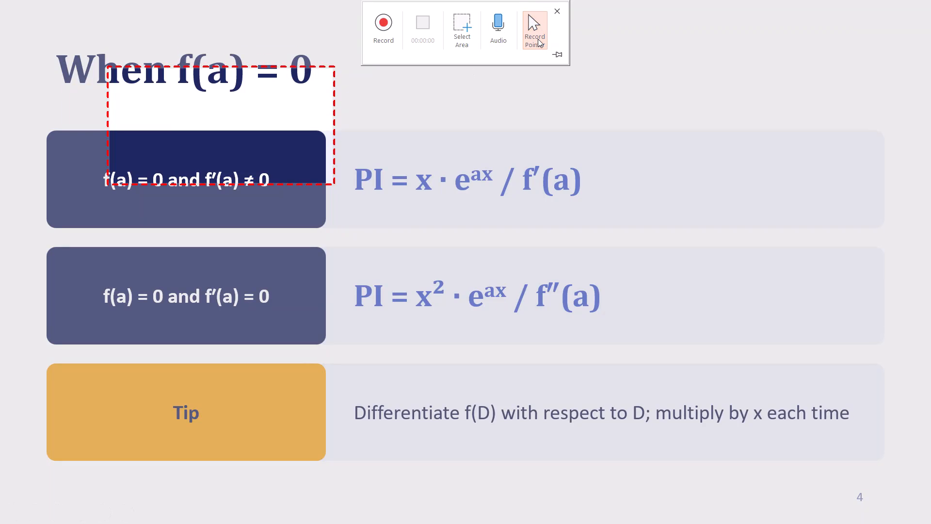
Redraw the recording area as a small box over the lower-right corner of slide 5, "Case 2: PI for sin ax and cos ax".
left_click_drag(294, 152, 347, 185)
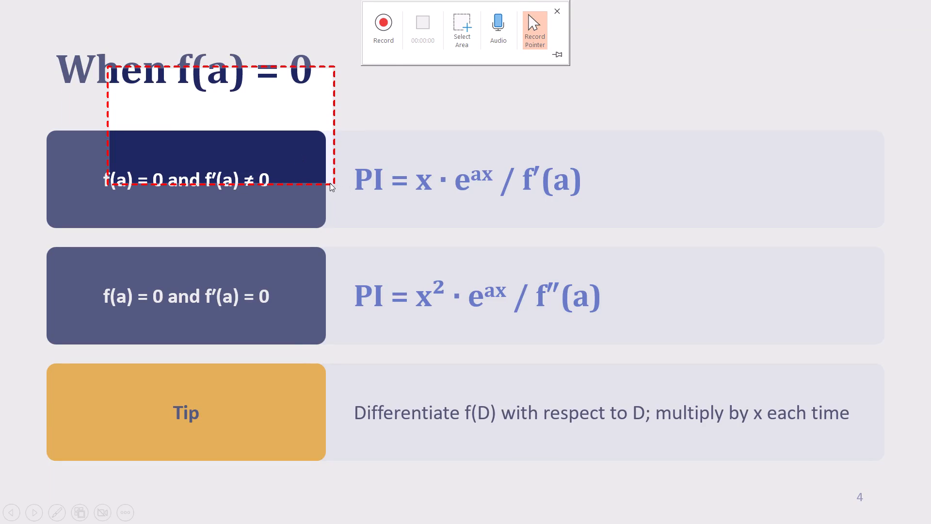
left_click_drag(330, 183, 372, 224)
left_click(460, 36)
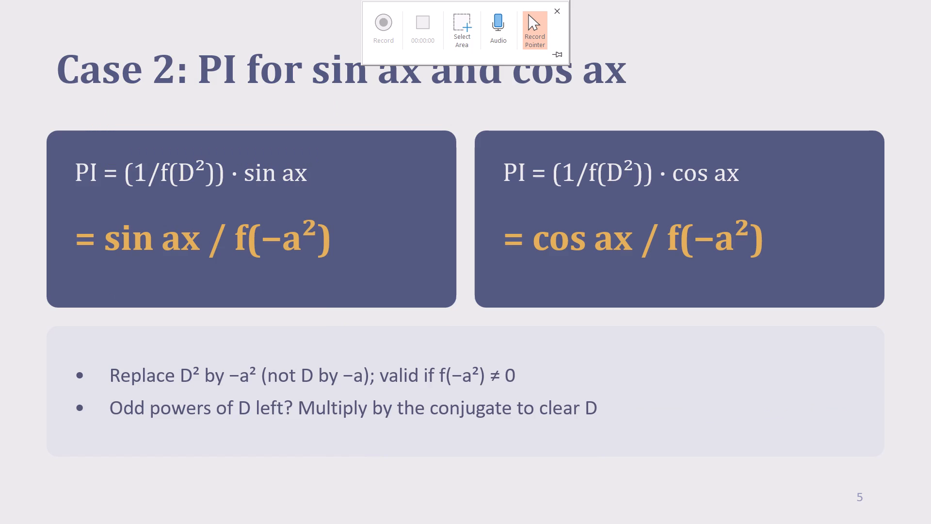
scroll(288, 54, "left", 1)
scroll(288, 54, "down", 3, "ctrl")
left_click(733, 404)
left_click_drag(733, 404, 869, 510)
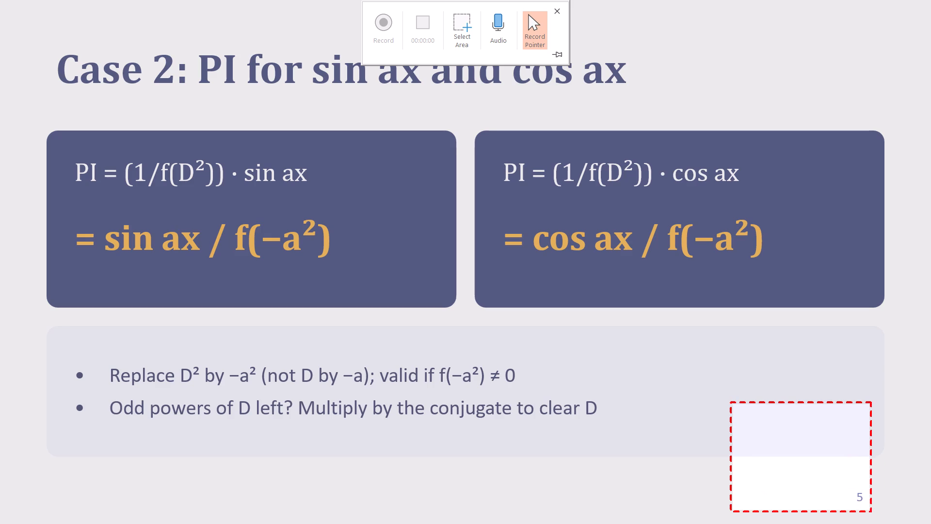
left_click_drag(869, 510, 858, 514)
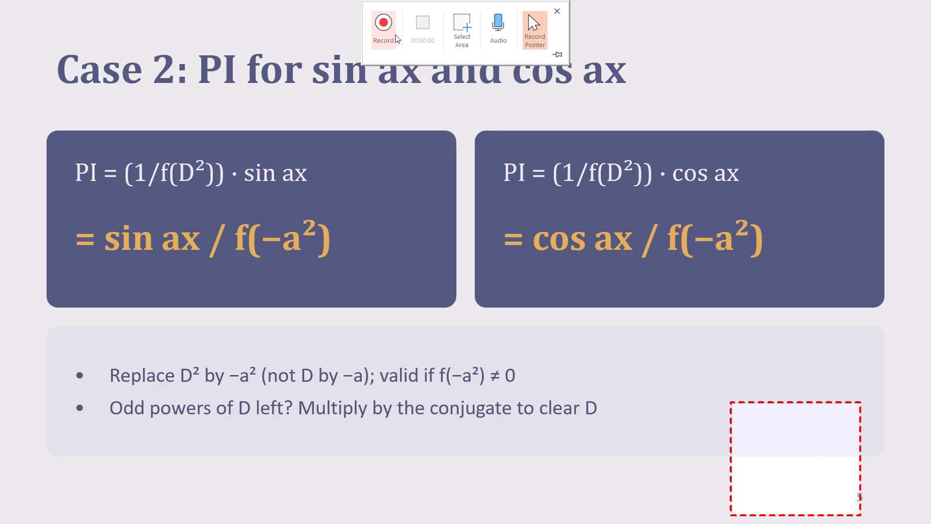
Record the selected area while paging through the slides, back to slide 2 and forward to slide 10, "Thank You".
left_click(393, 32)
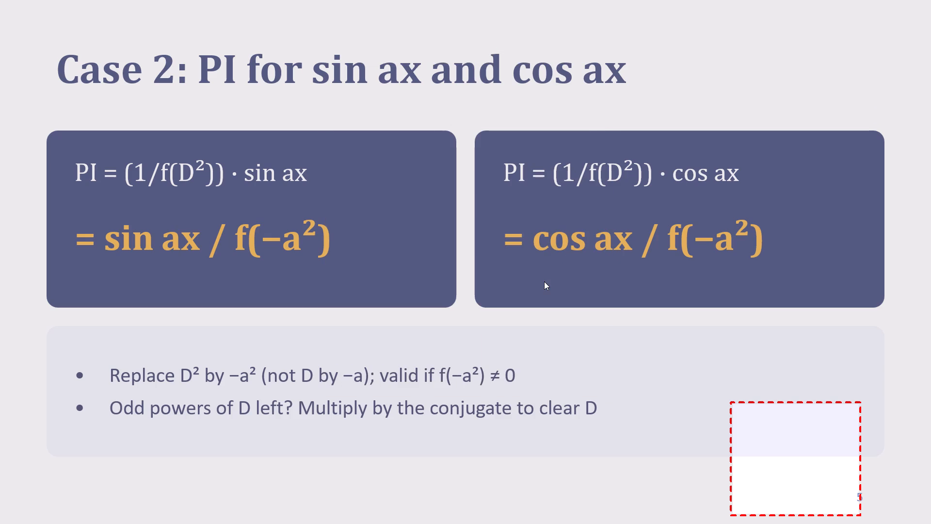
key("Right")
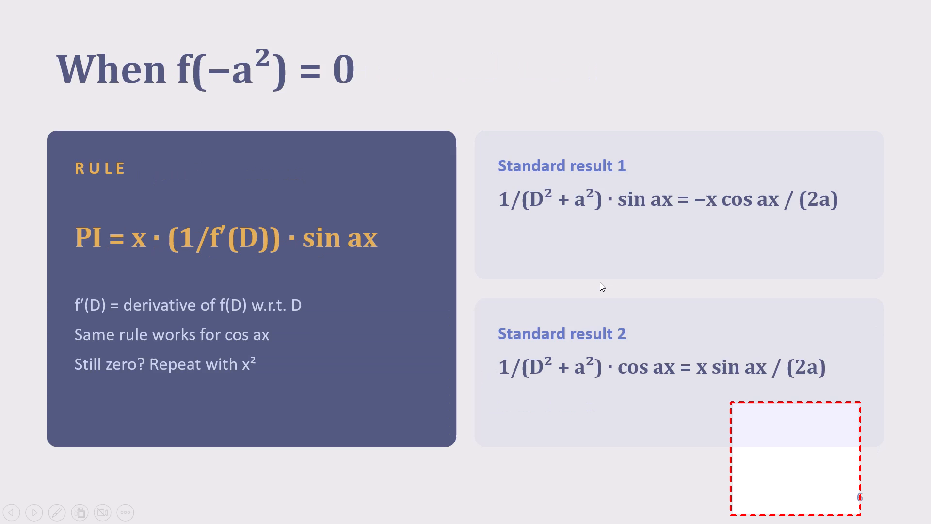
key("Left")
key("Left")
key("Left")
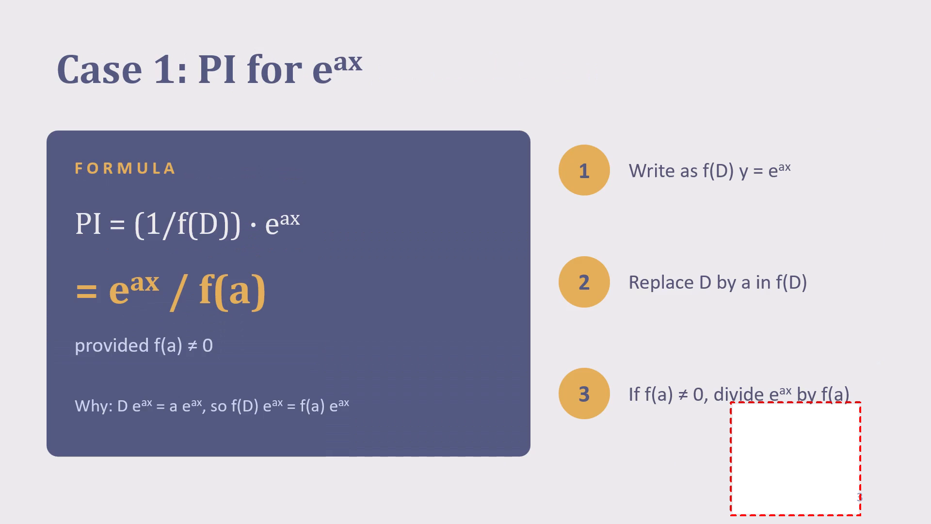
key("Left")
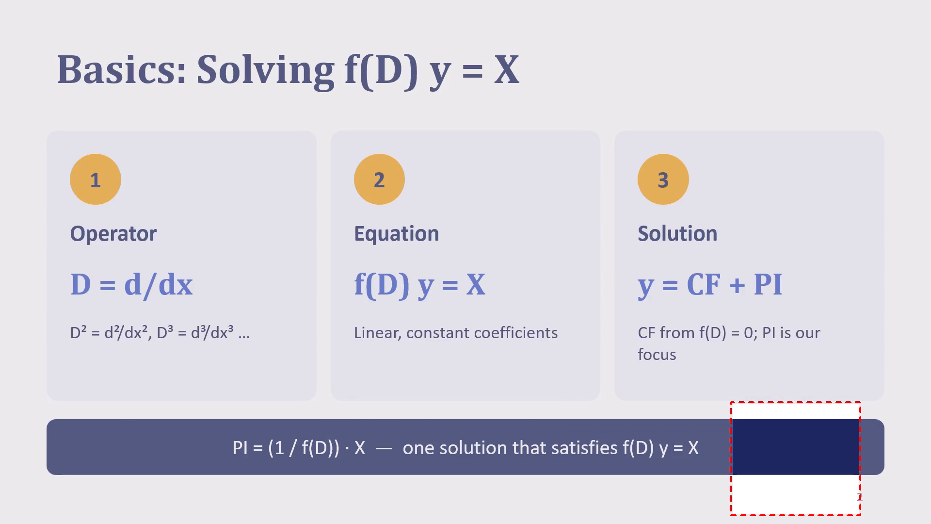
key("Right")
key("Right")
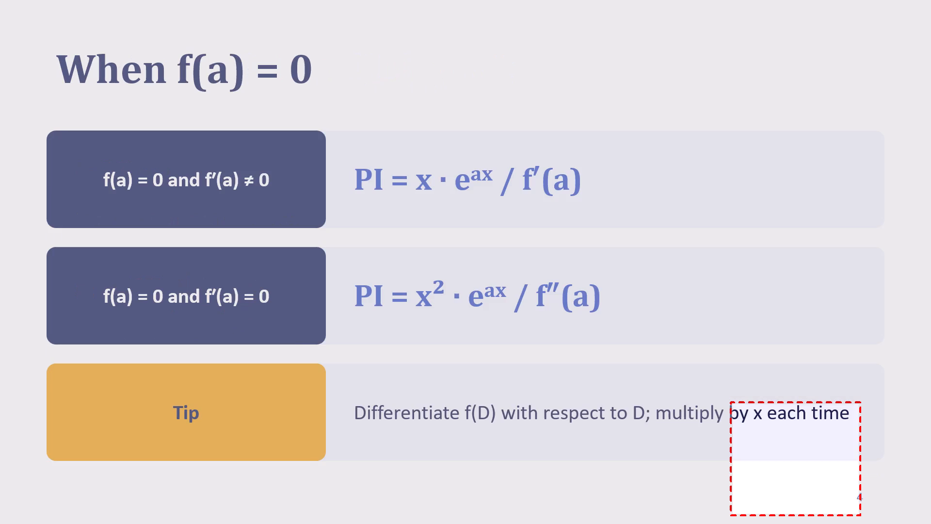
key("Right")
key("Right")
key("Right")
key("Right")
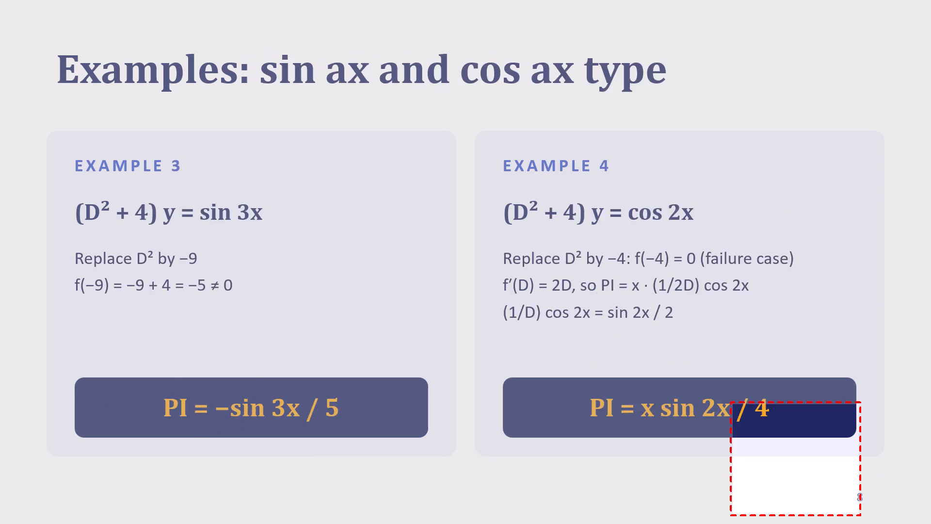
key("Right")
key("Right")
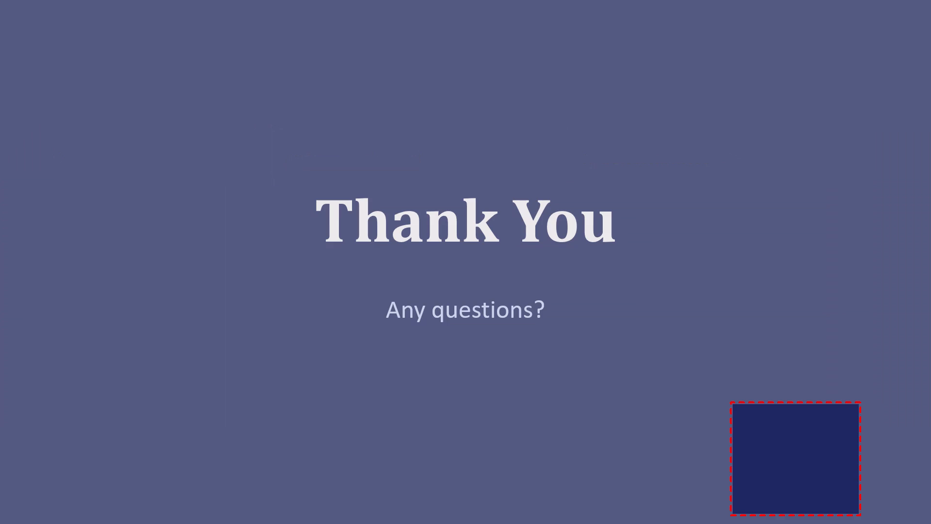
End the slide show after the Thank You slide.
key("super+r")
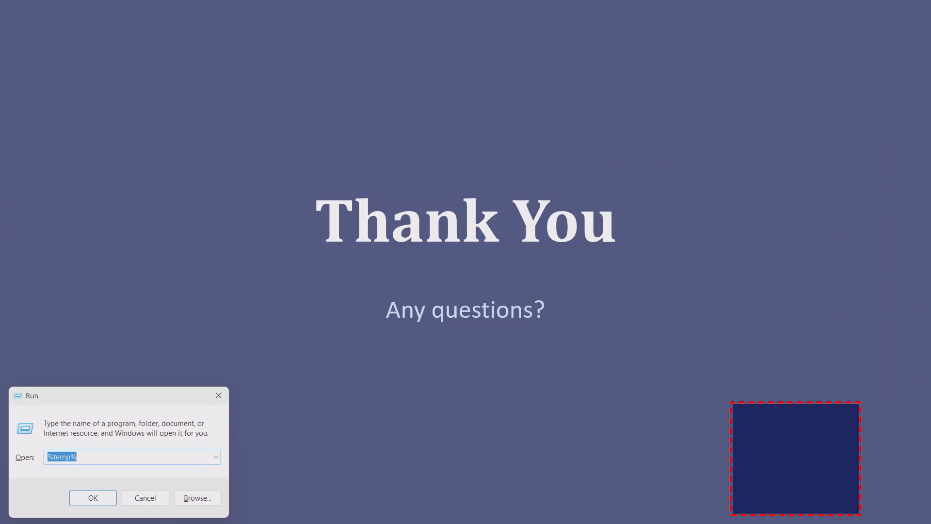
left_click(227, 399)
double_click(465, 286)
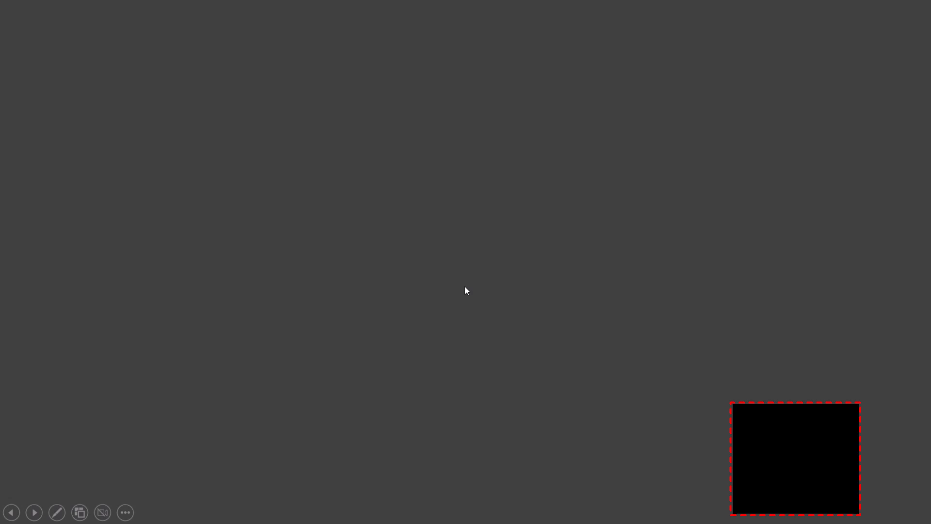
key("Escape")
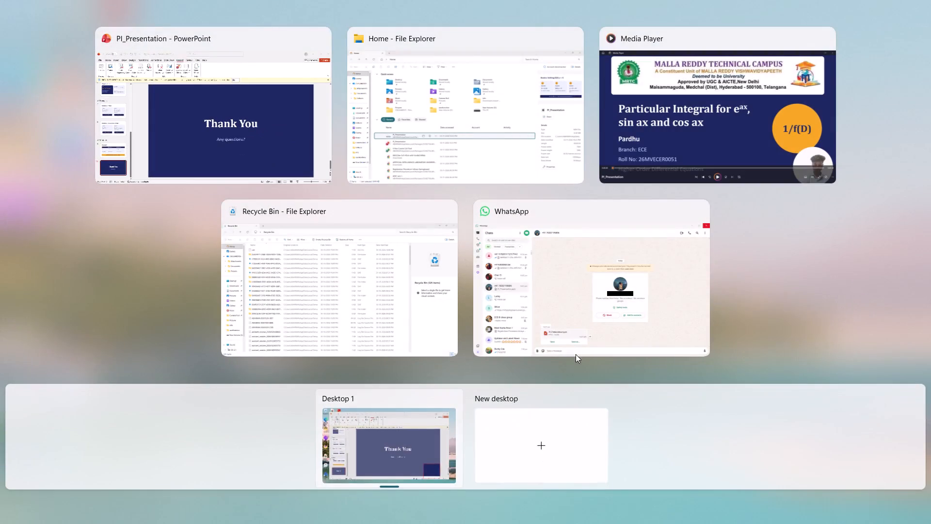
Close the presentation, saving PI_Presentation in the 2026-44 folder and agreeing to lose the recording.
left_click(314, 40)
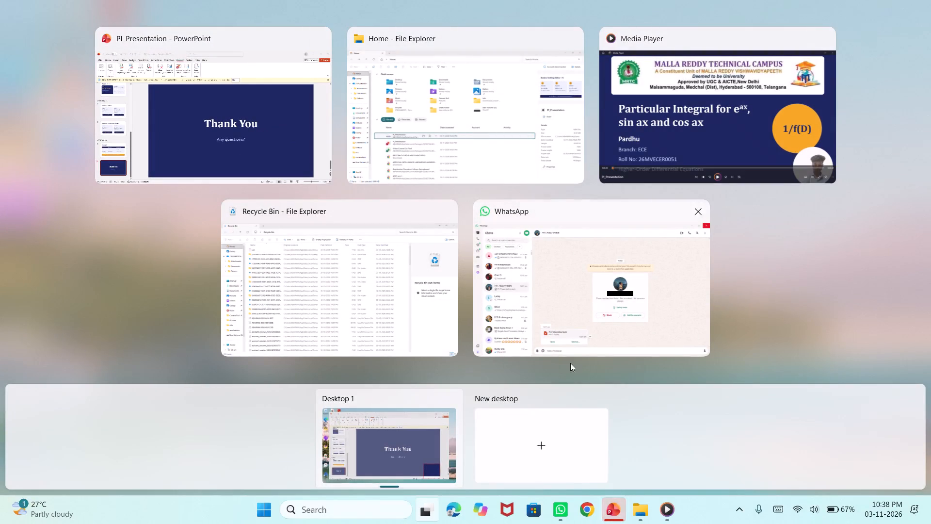
left_click(241, 86)
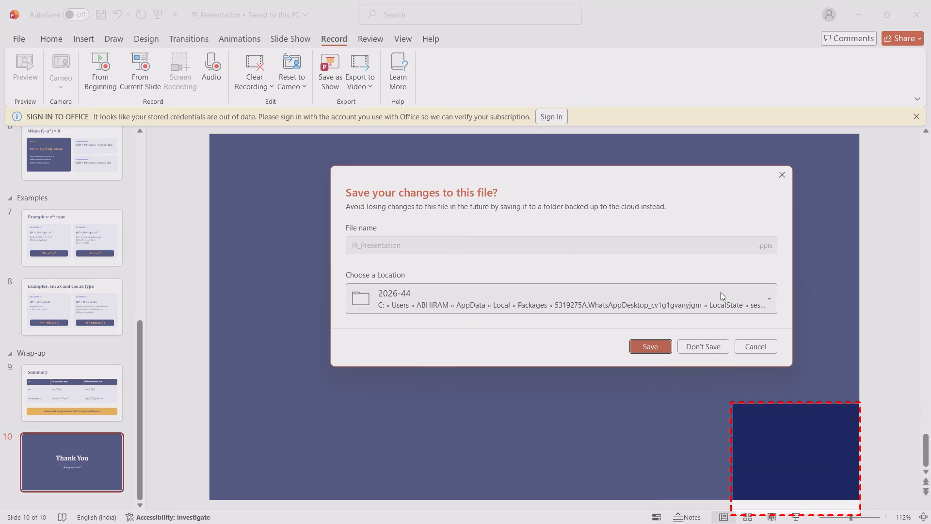
left_click(769, 305)
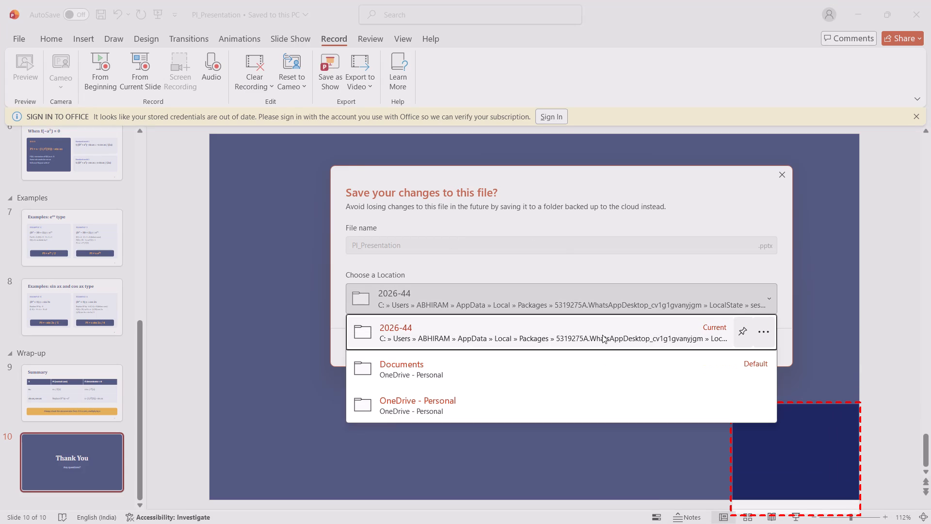
left_click(654, 269)
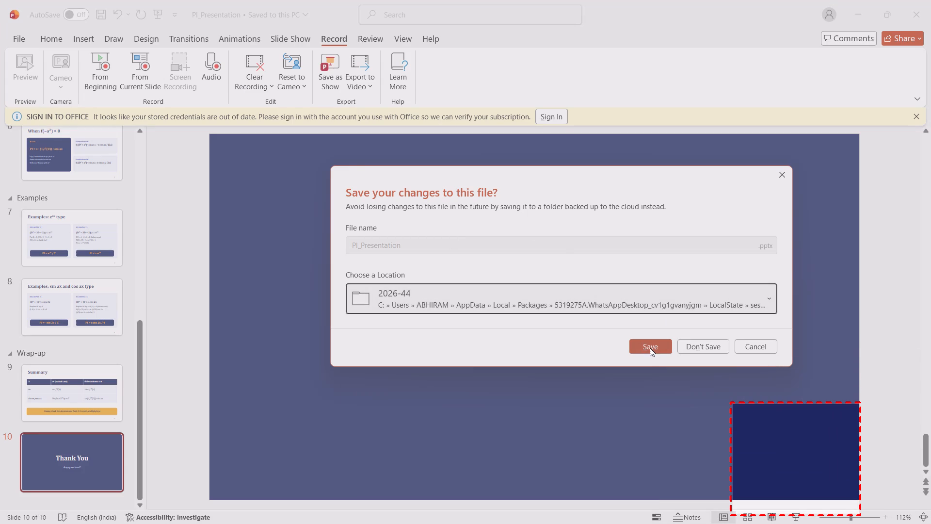
left_click(650, 348)
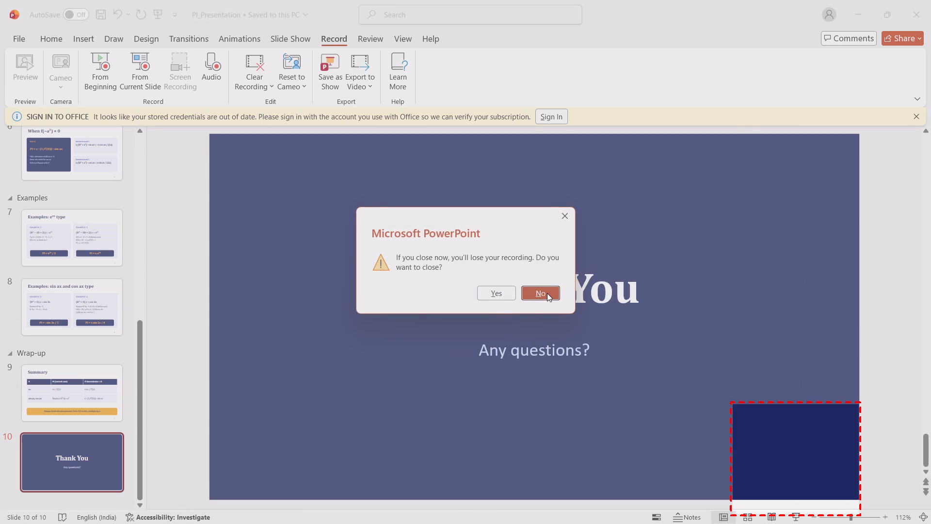
left_click(500, 298)
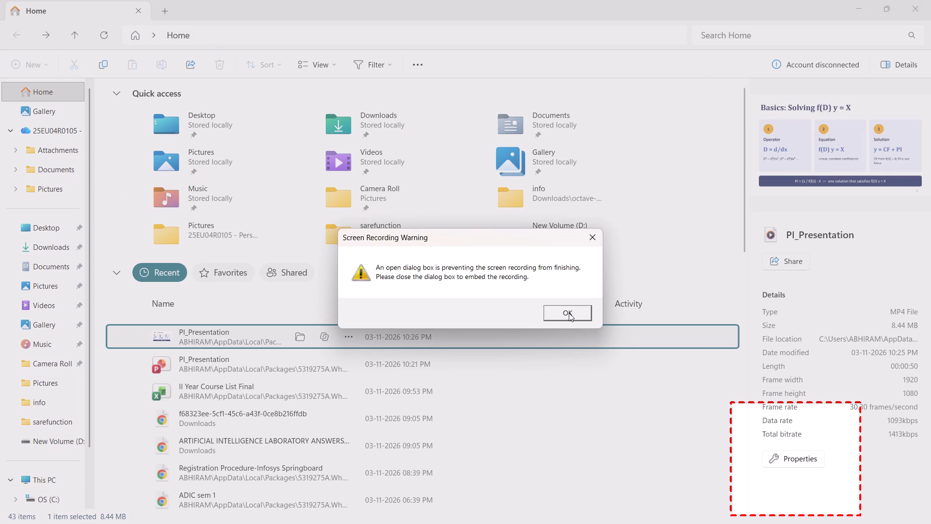
left_click(569, 313)
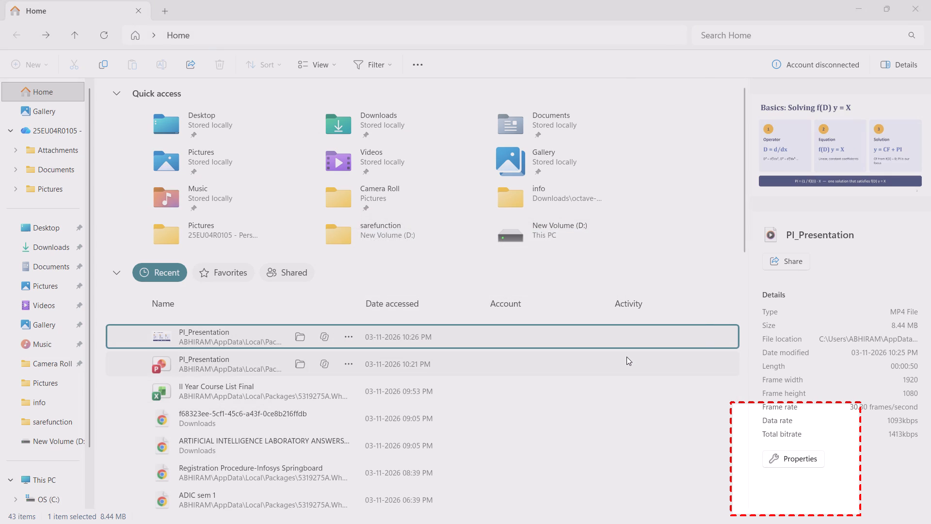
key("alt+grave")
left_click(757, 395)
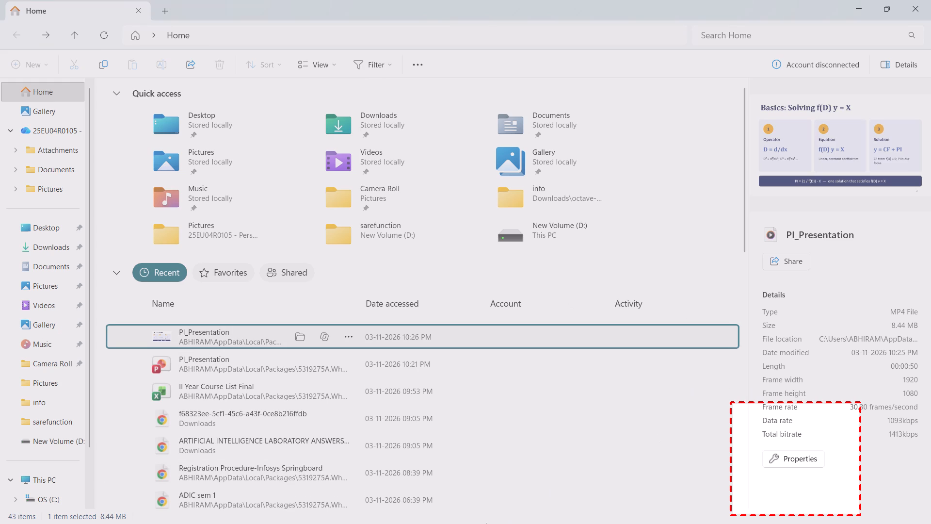
Close the File Explorer Home window and the Media Player window showing the PI_Presentation video.
left_click(927, 3)
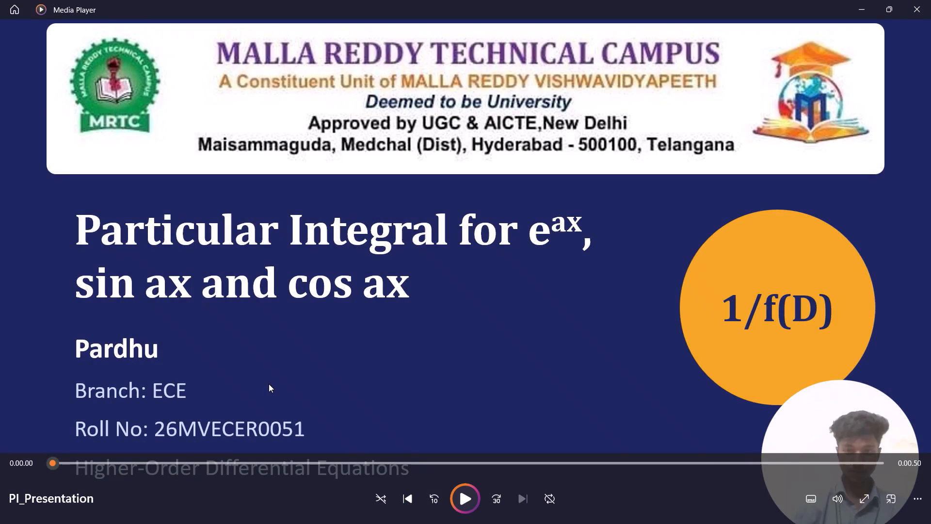
left_click(930, 0)
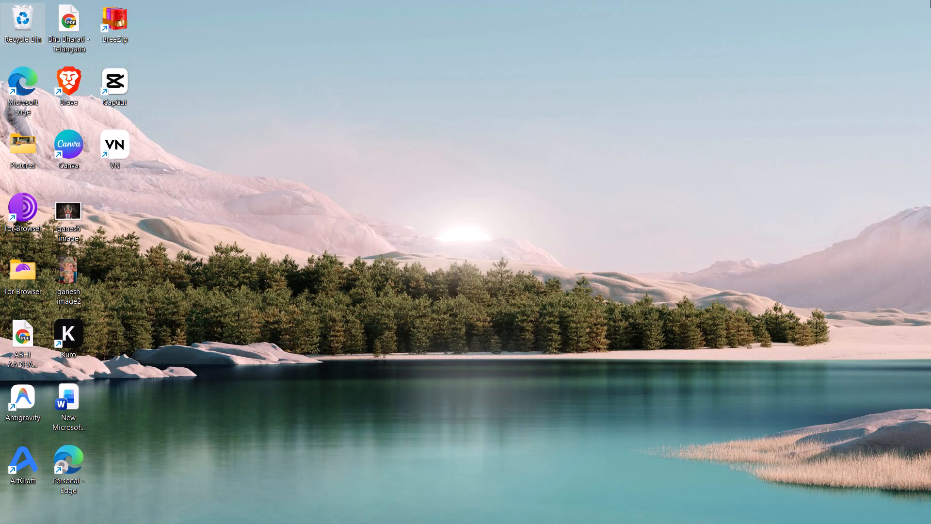
Go through the remaining open windows, the Recycle Bin folder and WhatsApp, to switch to another one.
key("alt+grave")
key("alt+Tab")
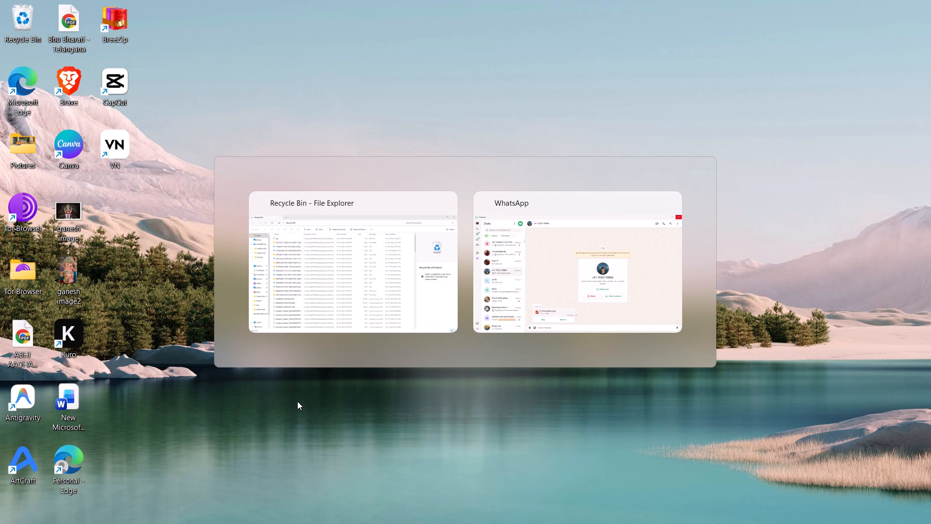
key("alt+Tab")
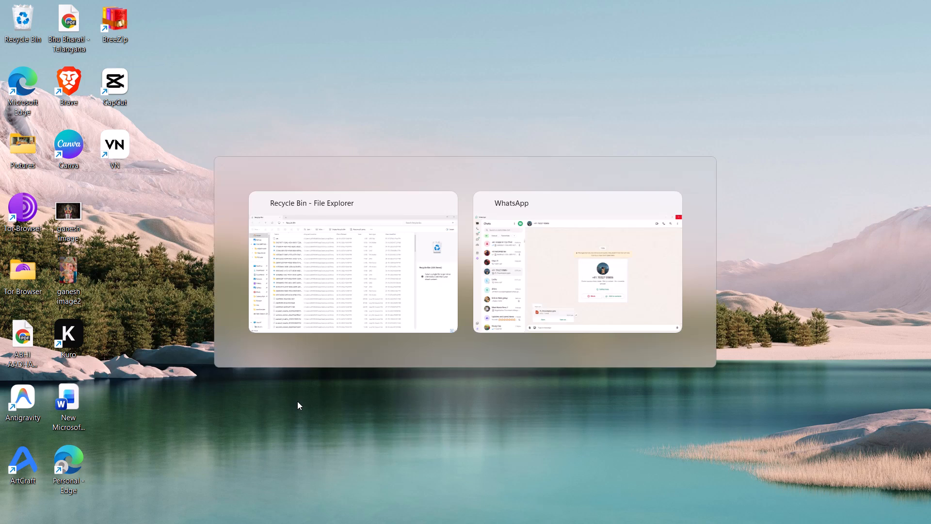
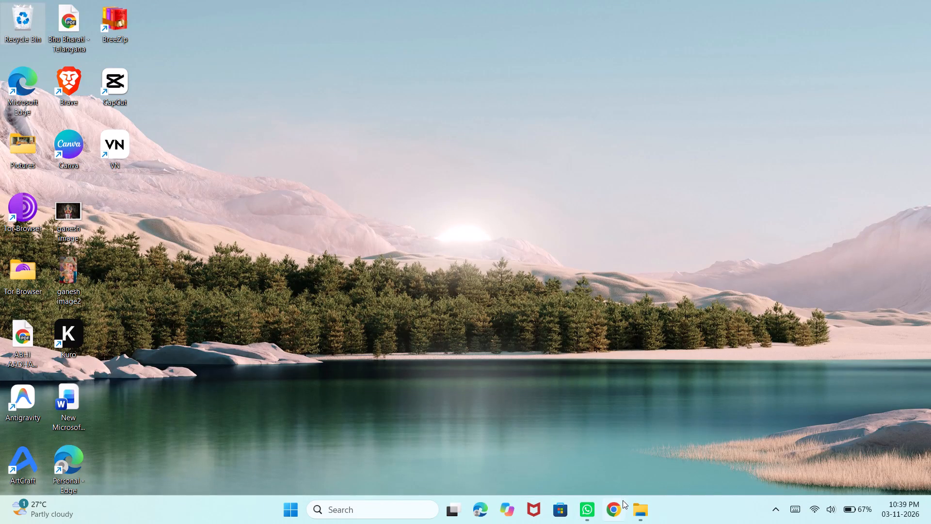
Switch to File Explorer and go from the Recycle Bin to Home to show the recent files, including PI_Presentation.
left_click(645, 514)
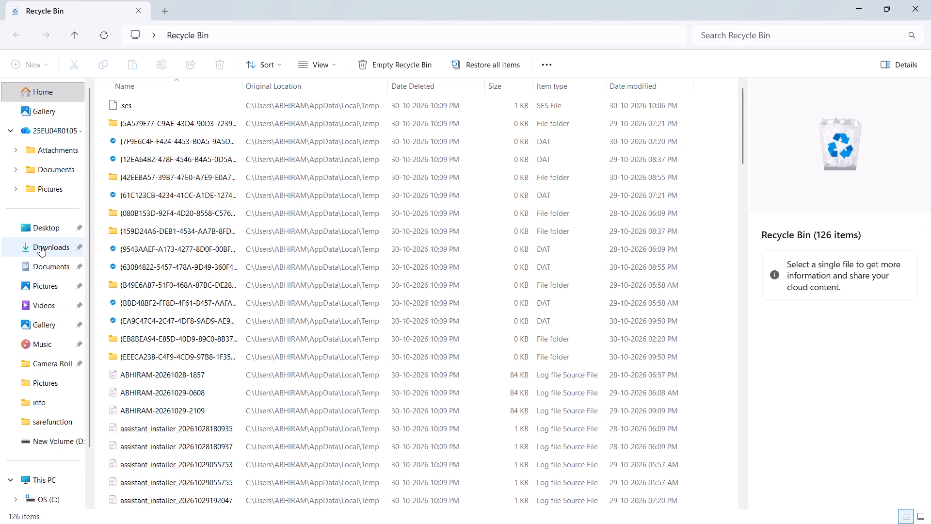
left_click(63, 98)
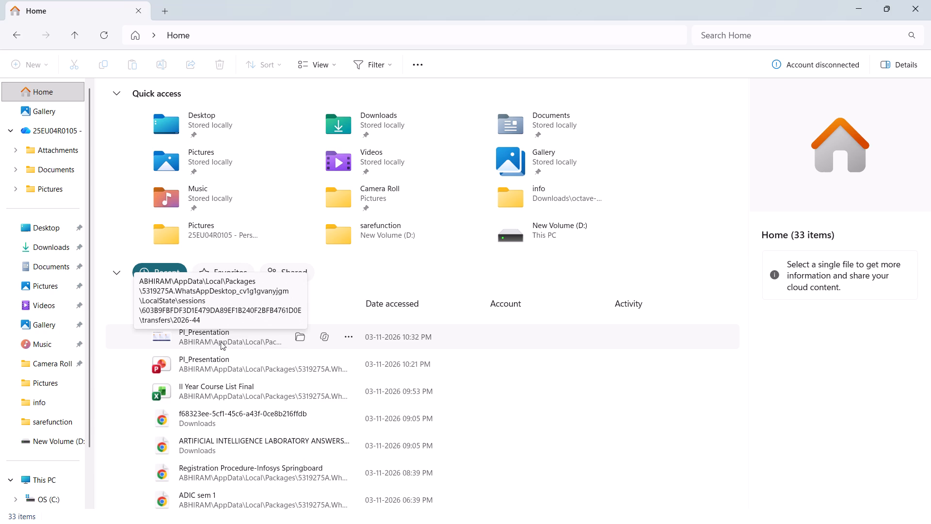
Reopen the PI_Presentation PowerPoint file from File Explorer's recent files and bring up the recording commands.
key("alt+Tab")
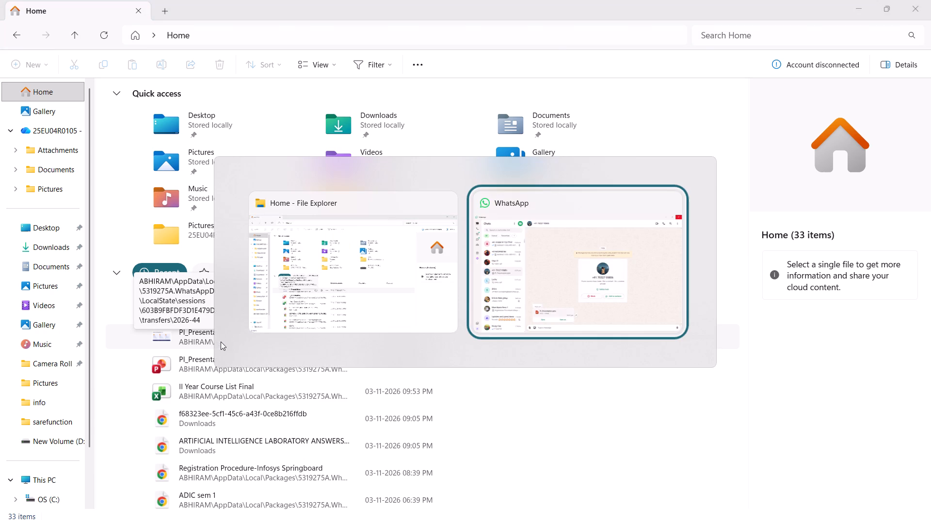
key("alt+Tab")
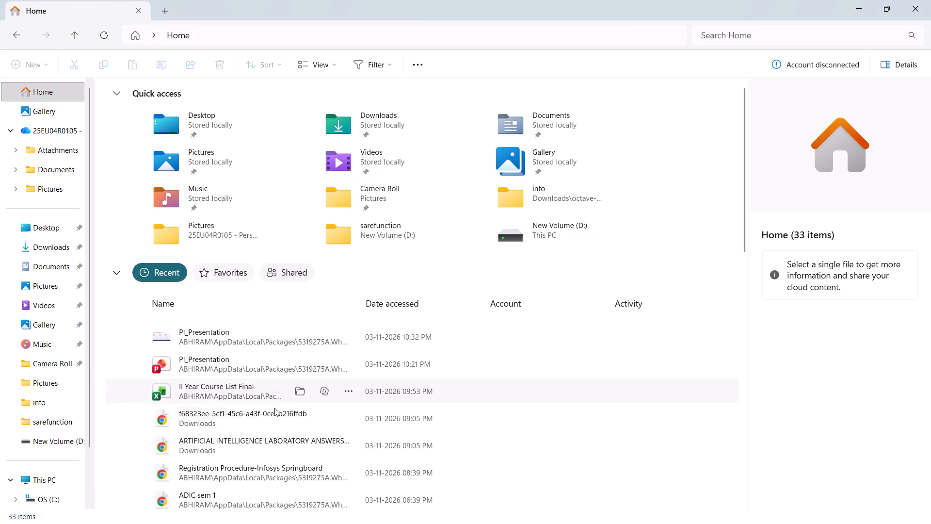
double_click(230, 371)
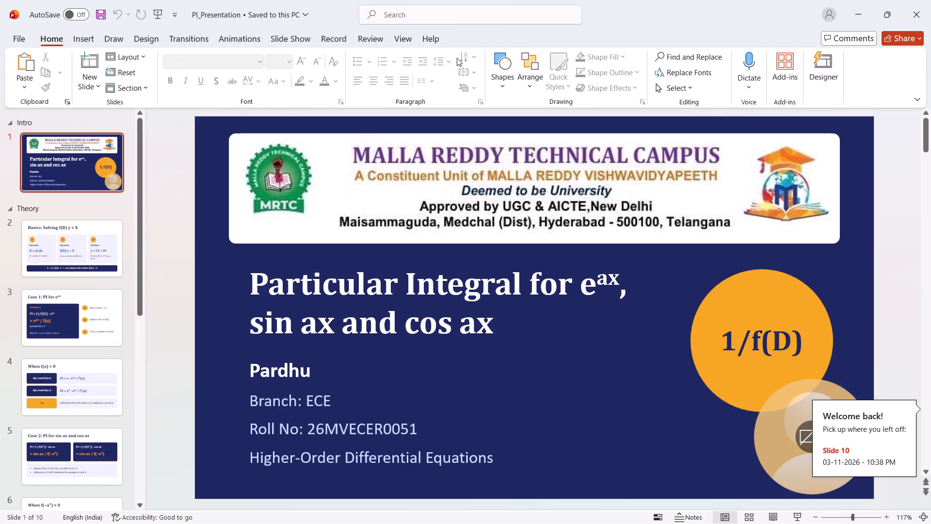
left_click(327, 36)
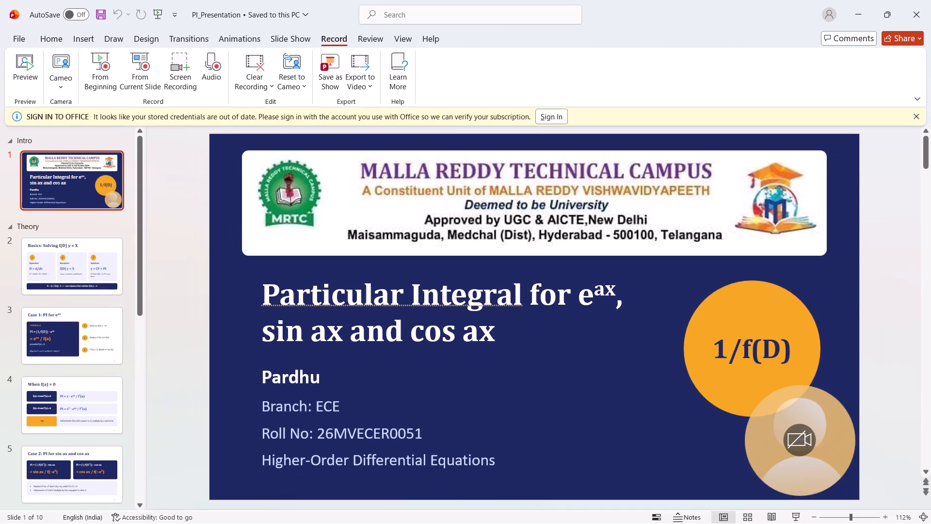
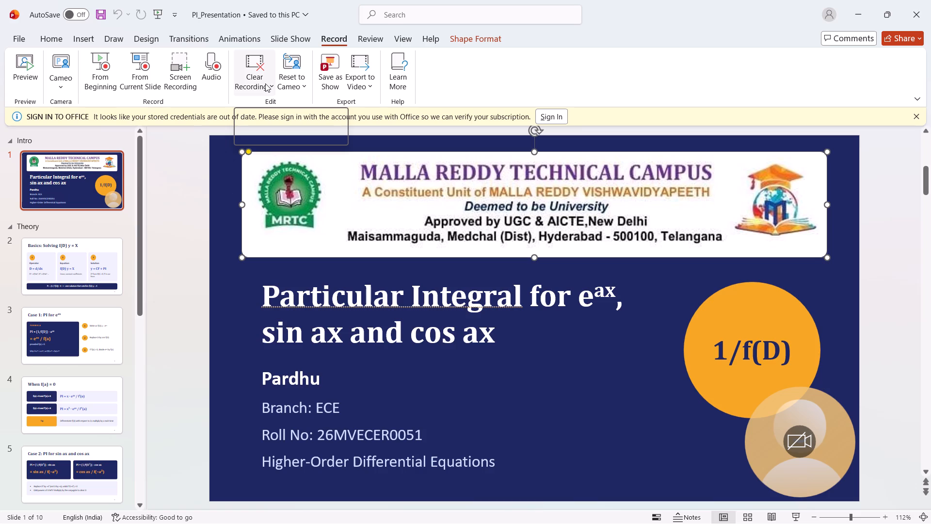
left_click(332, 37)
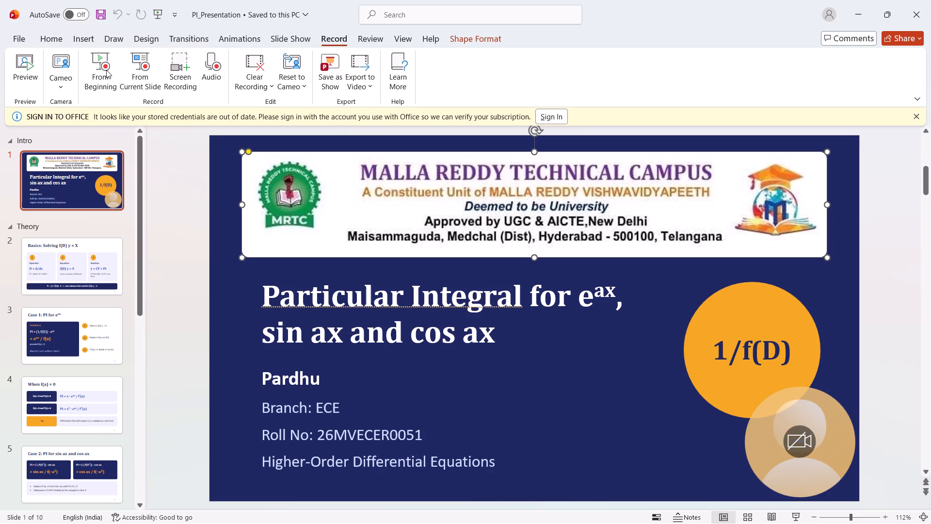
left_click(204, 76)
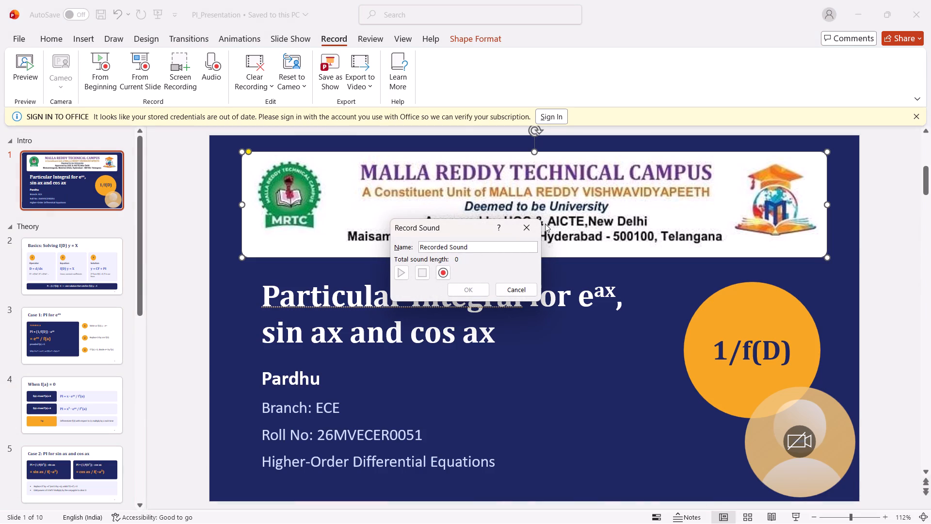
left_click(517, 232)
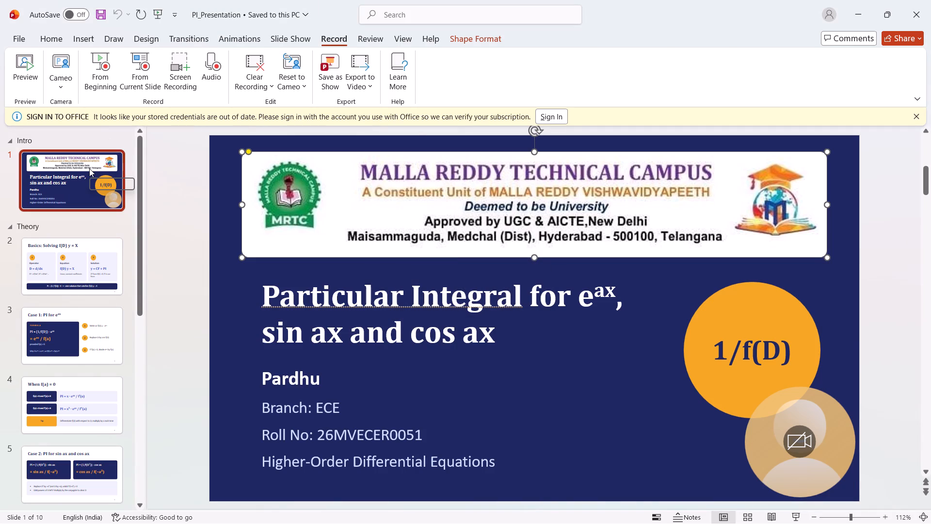
Open the recording view from the beginning of the presentation and retake the video on the current slide.
left_click(90, 84)
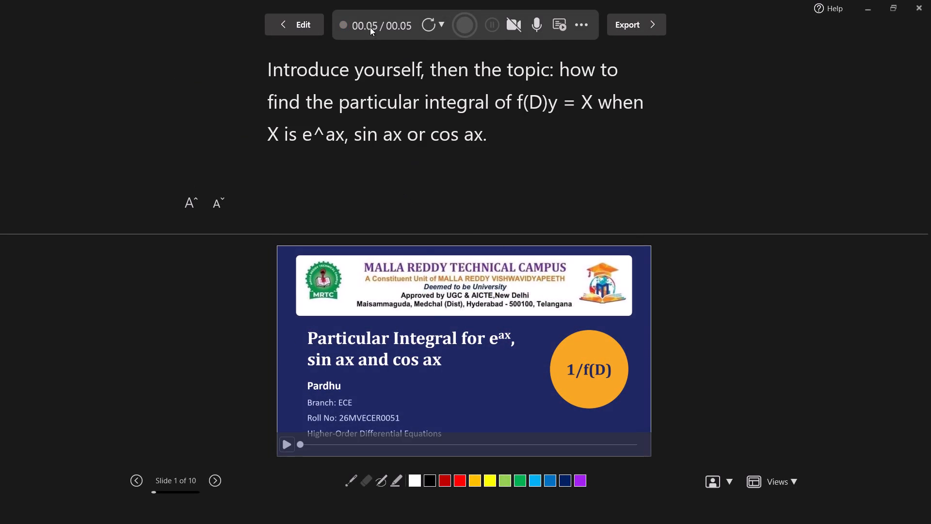
left_click(435, 30)
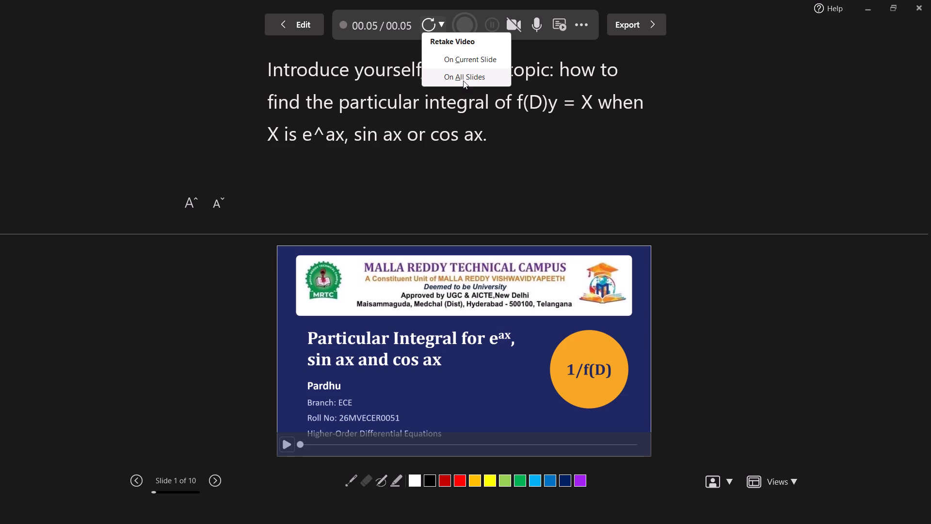
left_click(451, 58)
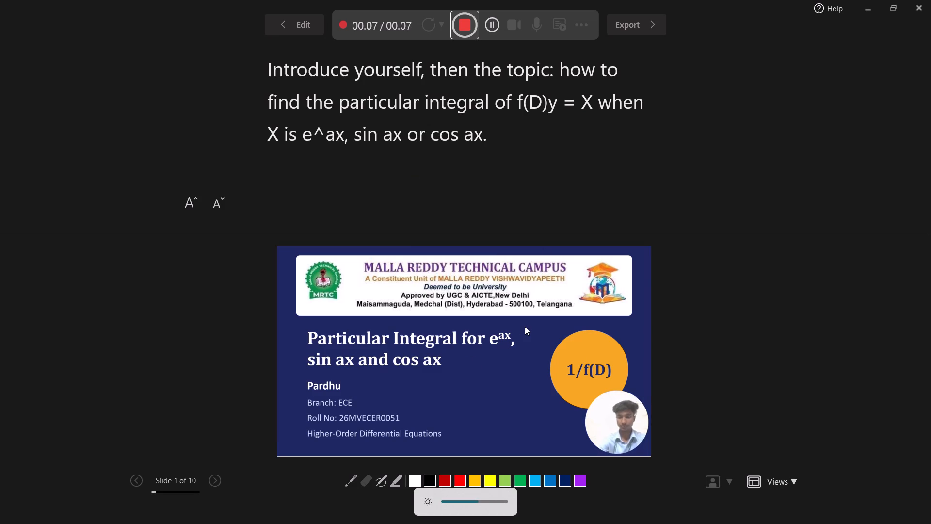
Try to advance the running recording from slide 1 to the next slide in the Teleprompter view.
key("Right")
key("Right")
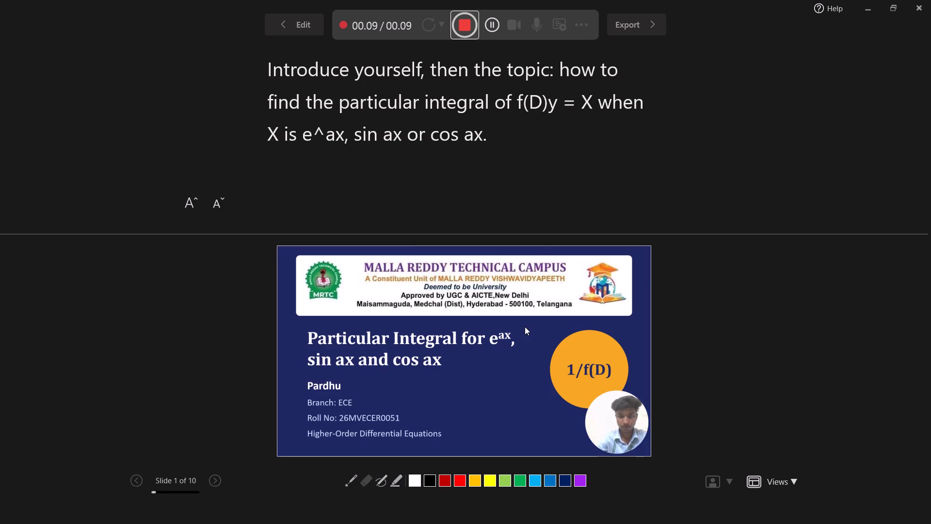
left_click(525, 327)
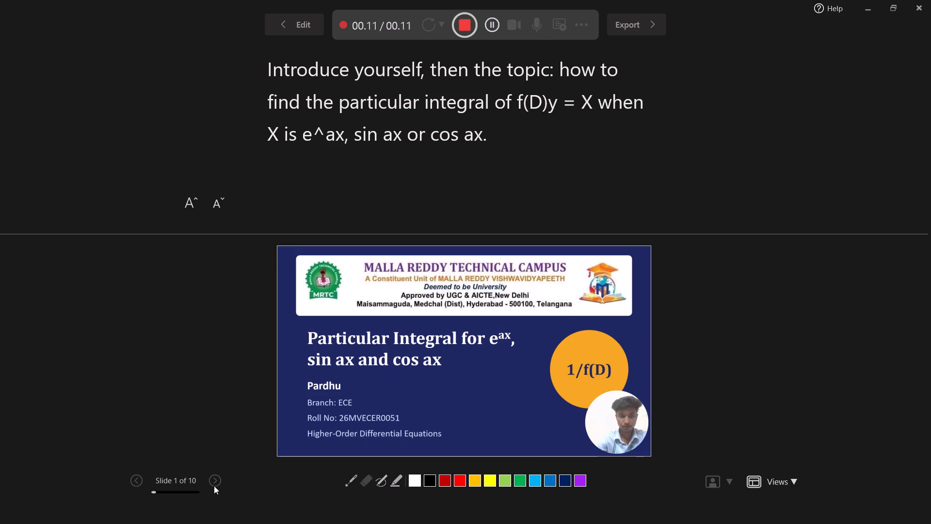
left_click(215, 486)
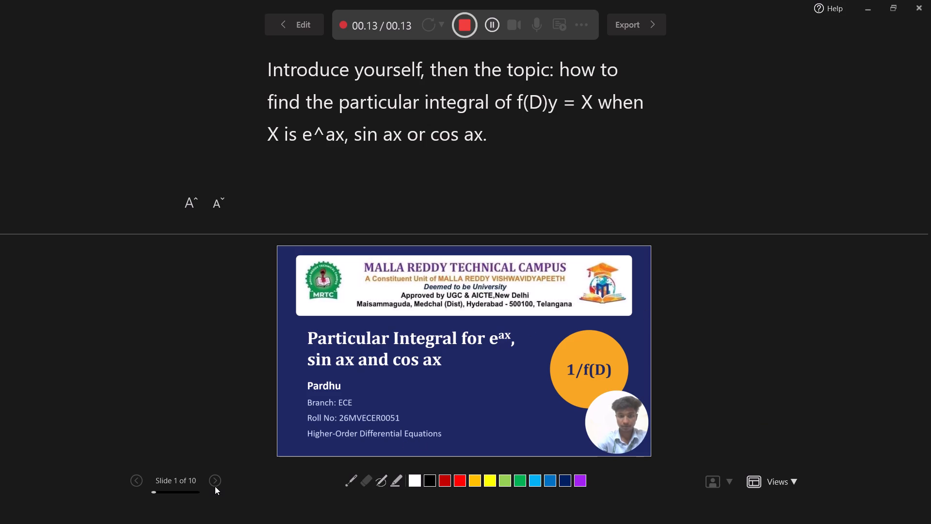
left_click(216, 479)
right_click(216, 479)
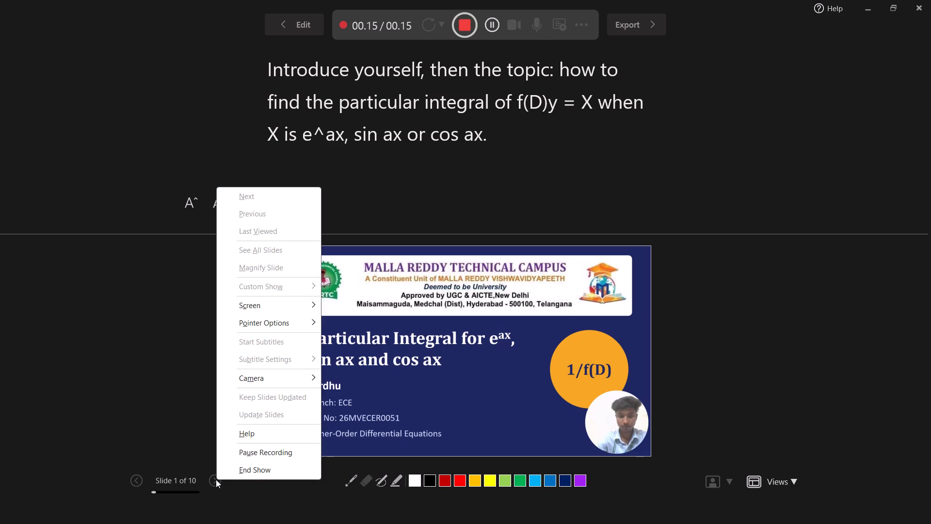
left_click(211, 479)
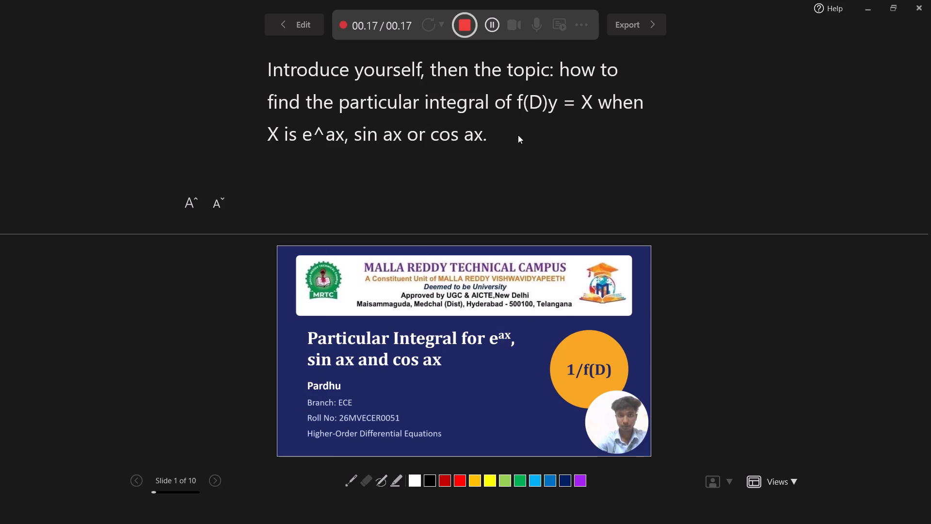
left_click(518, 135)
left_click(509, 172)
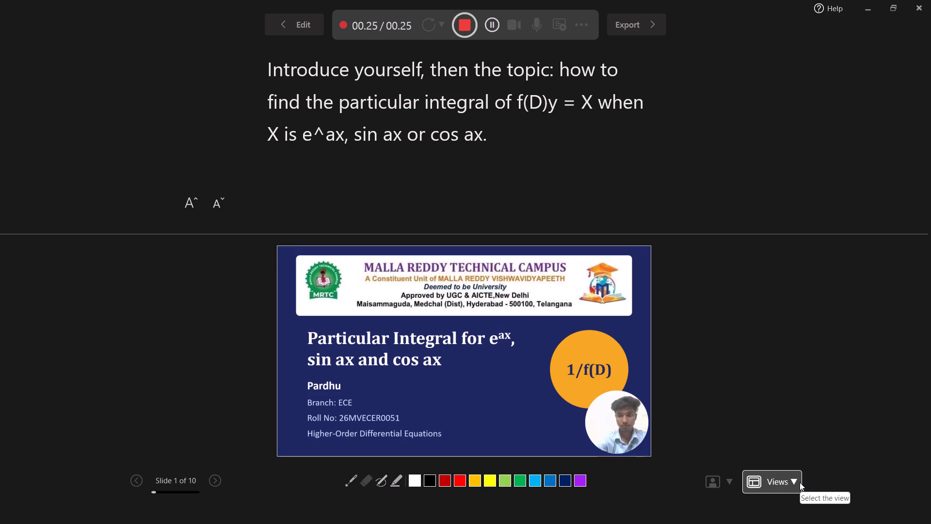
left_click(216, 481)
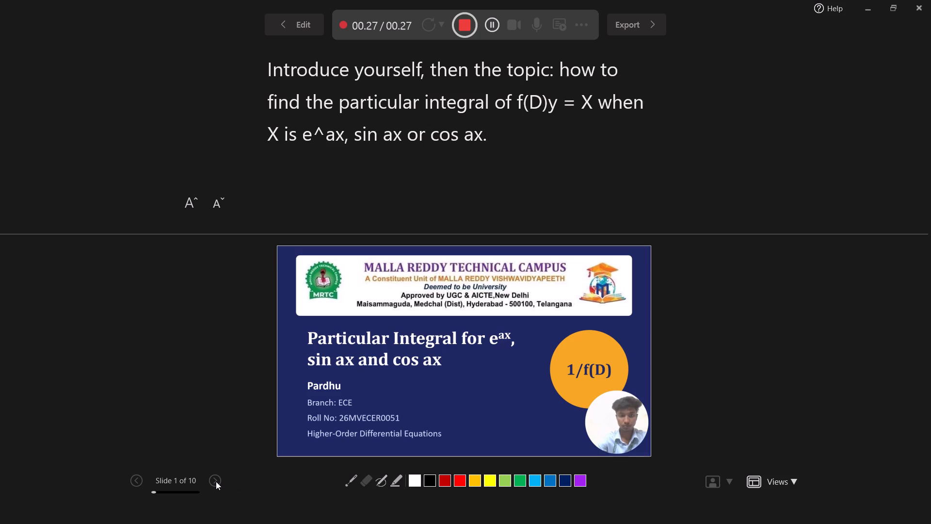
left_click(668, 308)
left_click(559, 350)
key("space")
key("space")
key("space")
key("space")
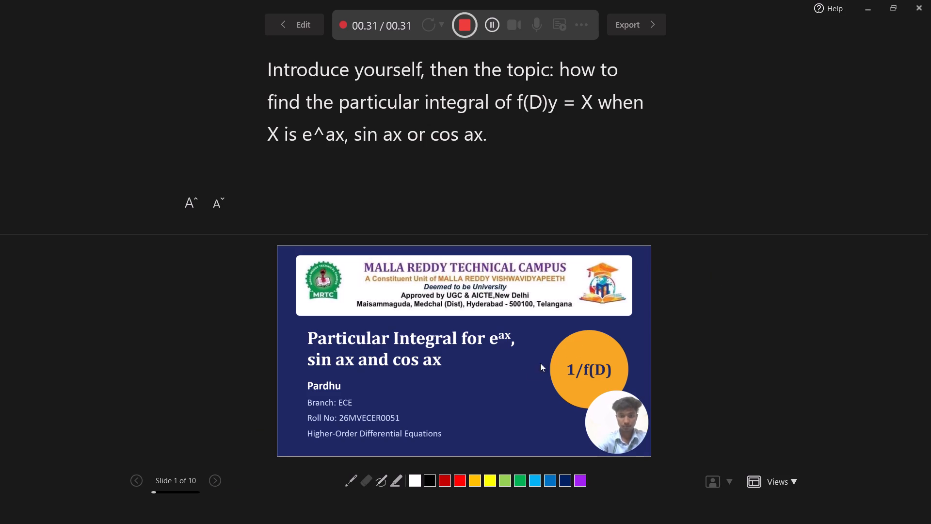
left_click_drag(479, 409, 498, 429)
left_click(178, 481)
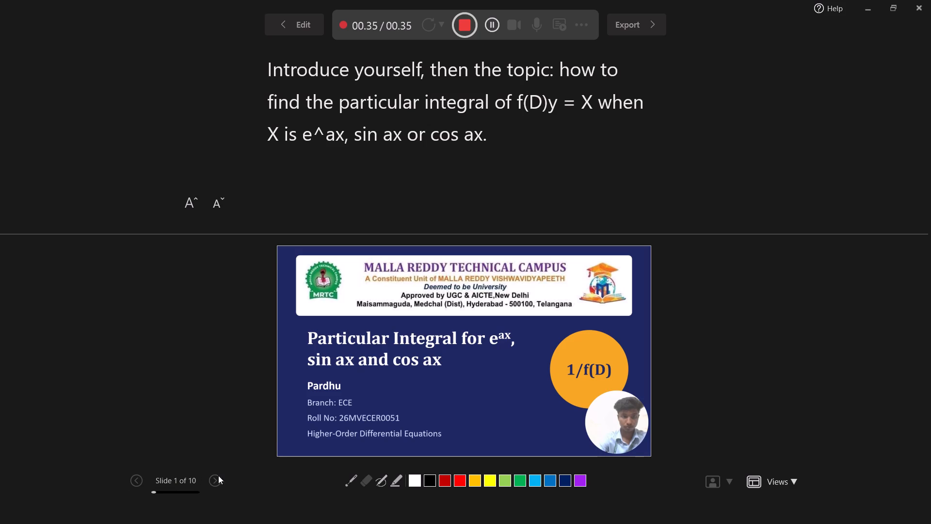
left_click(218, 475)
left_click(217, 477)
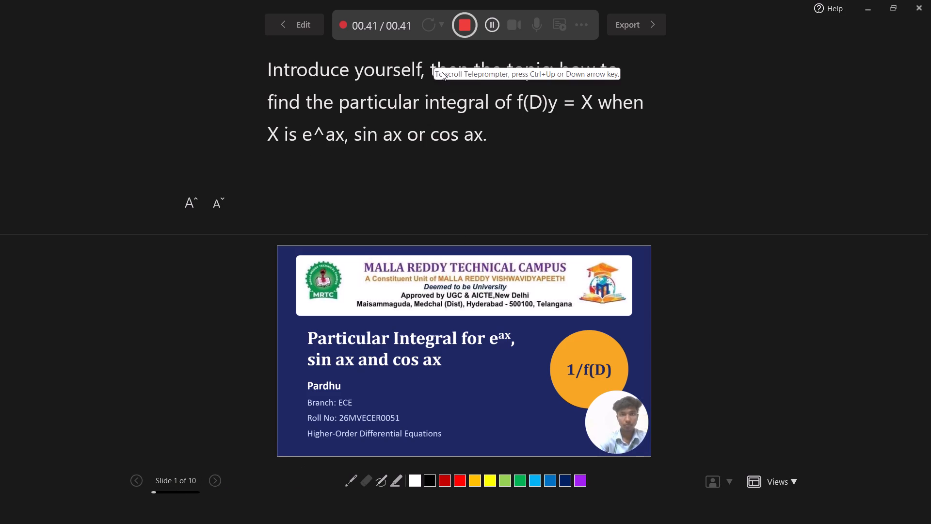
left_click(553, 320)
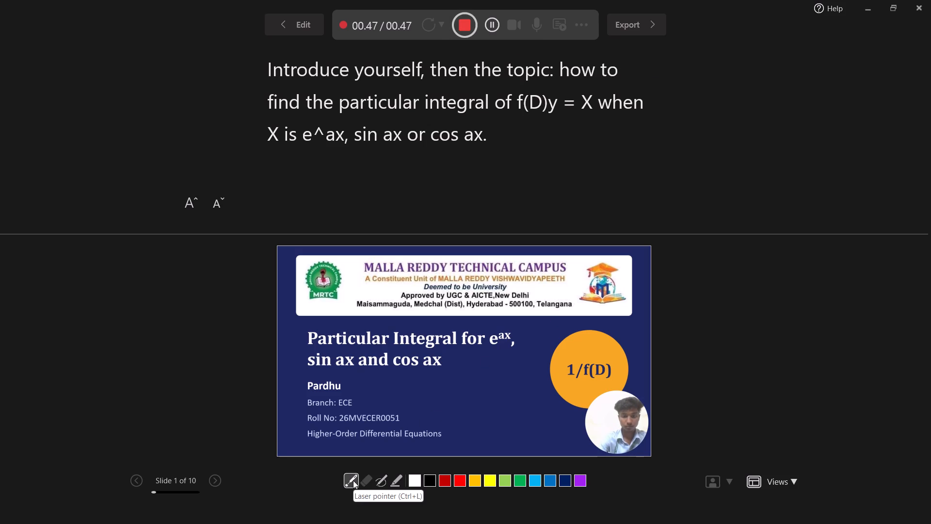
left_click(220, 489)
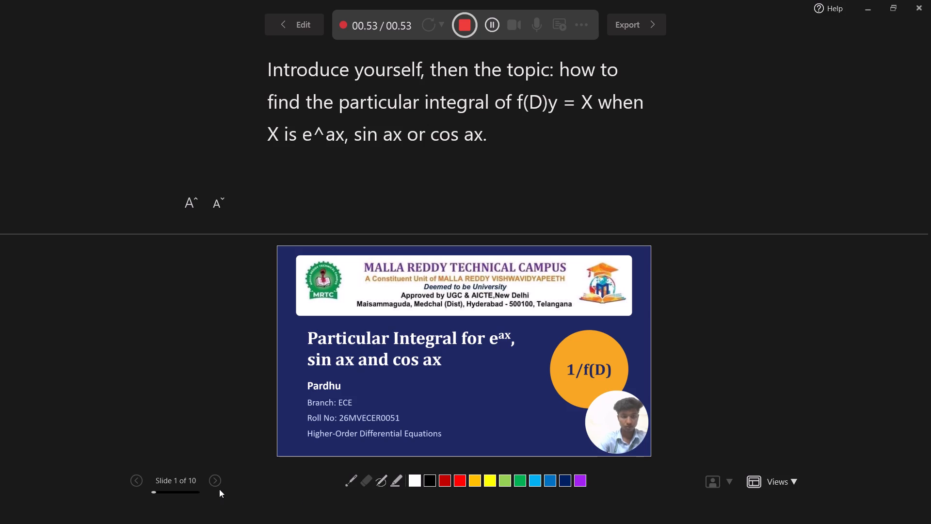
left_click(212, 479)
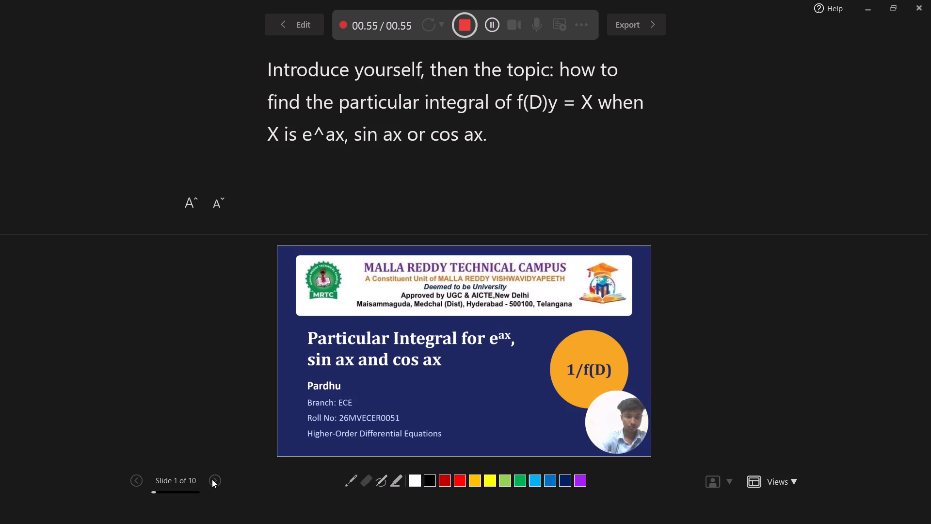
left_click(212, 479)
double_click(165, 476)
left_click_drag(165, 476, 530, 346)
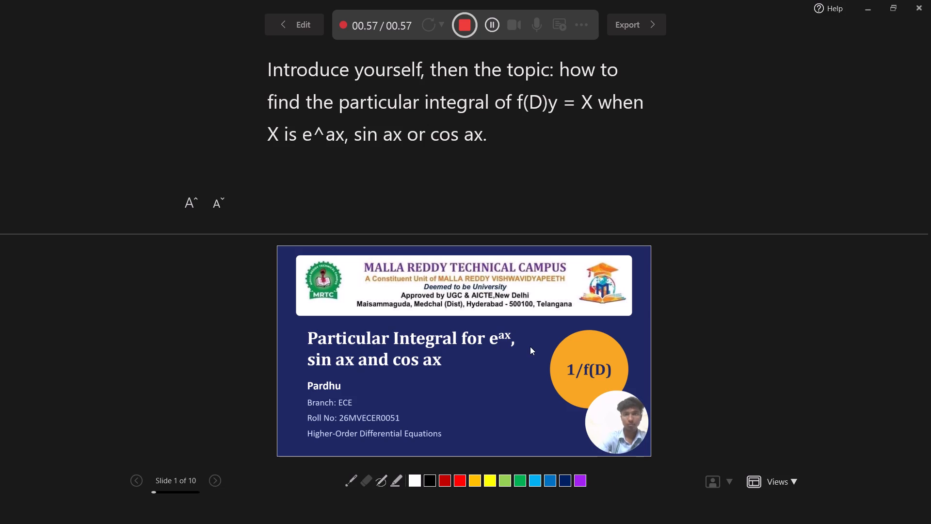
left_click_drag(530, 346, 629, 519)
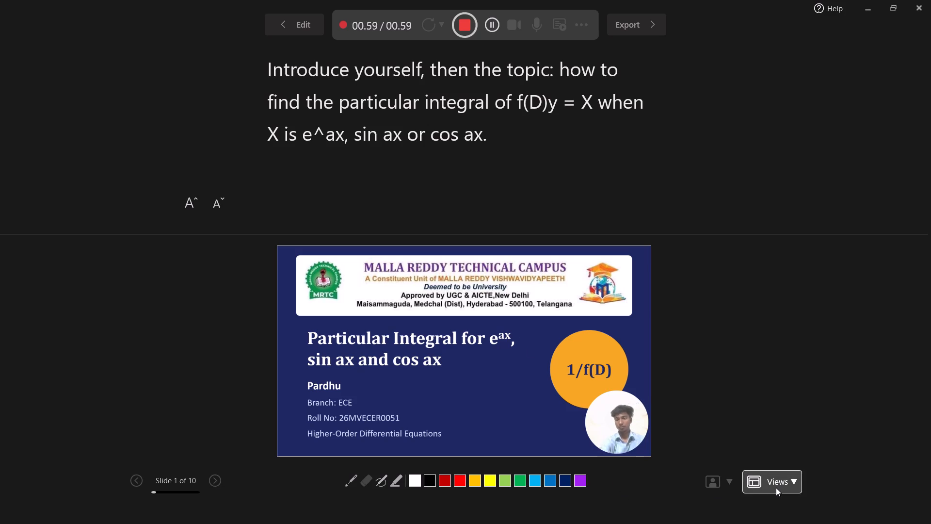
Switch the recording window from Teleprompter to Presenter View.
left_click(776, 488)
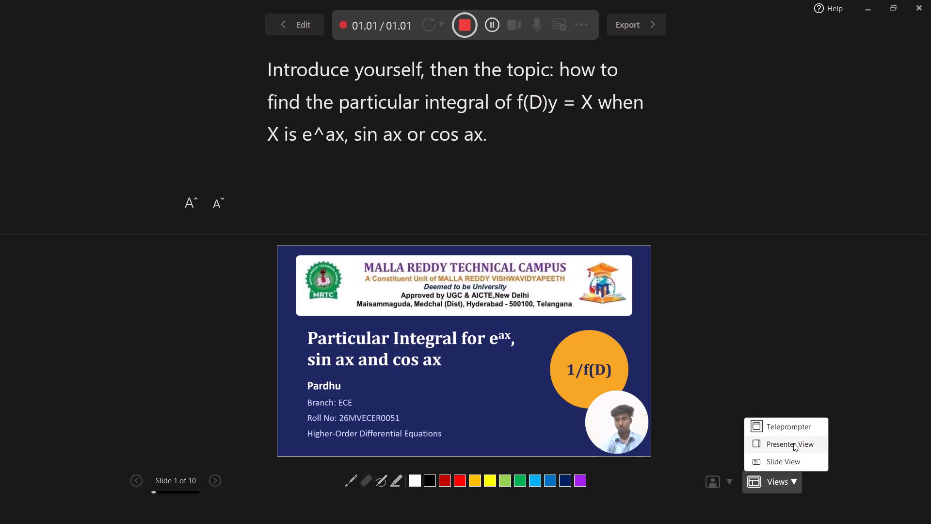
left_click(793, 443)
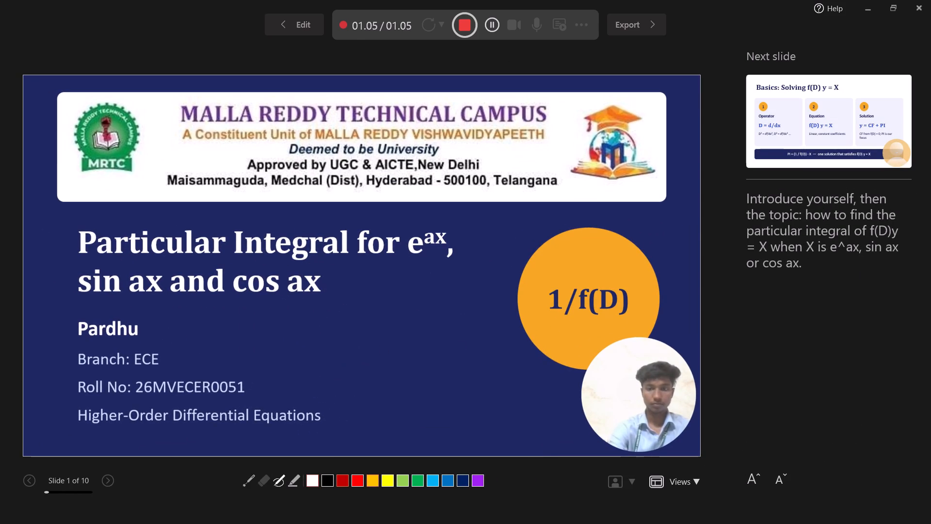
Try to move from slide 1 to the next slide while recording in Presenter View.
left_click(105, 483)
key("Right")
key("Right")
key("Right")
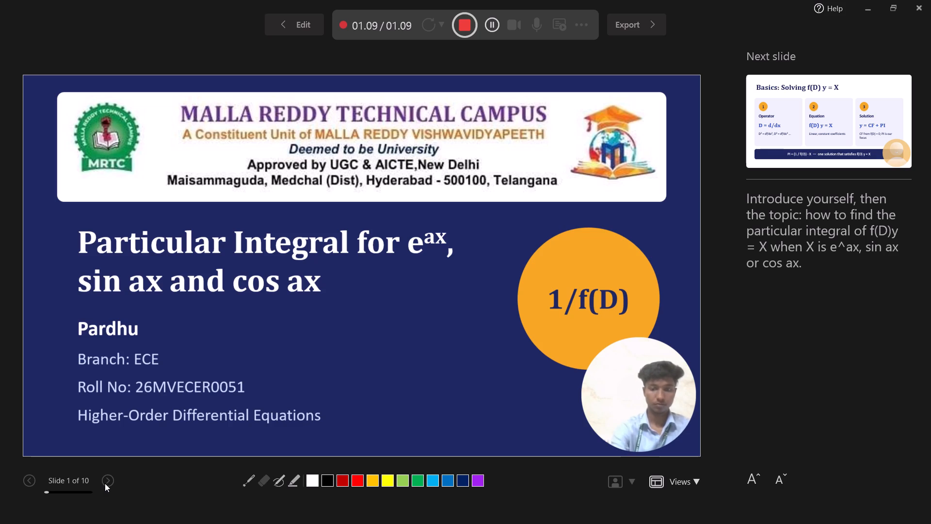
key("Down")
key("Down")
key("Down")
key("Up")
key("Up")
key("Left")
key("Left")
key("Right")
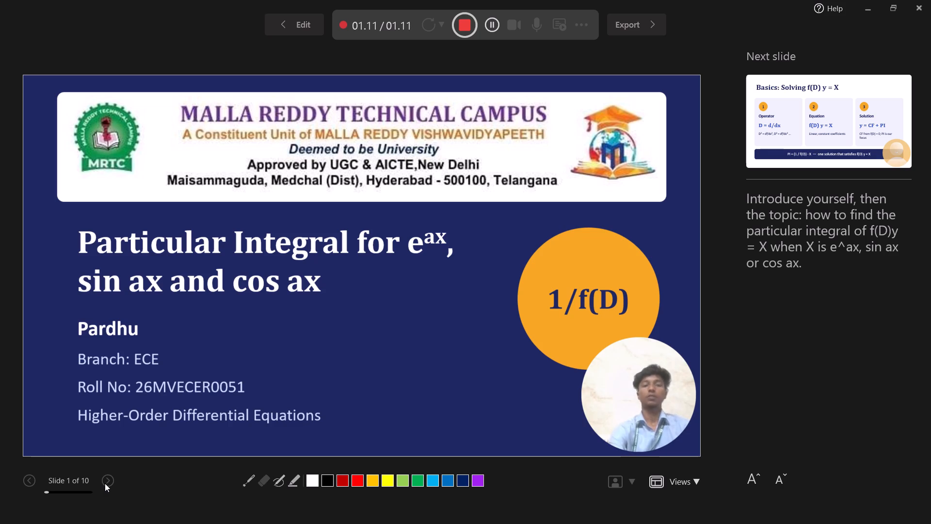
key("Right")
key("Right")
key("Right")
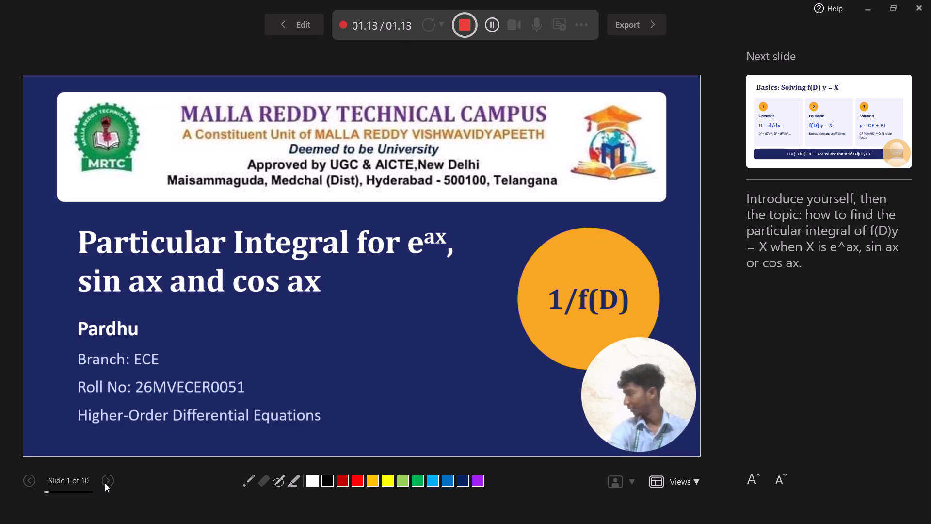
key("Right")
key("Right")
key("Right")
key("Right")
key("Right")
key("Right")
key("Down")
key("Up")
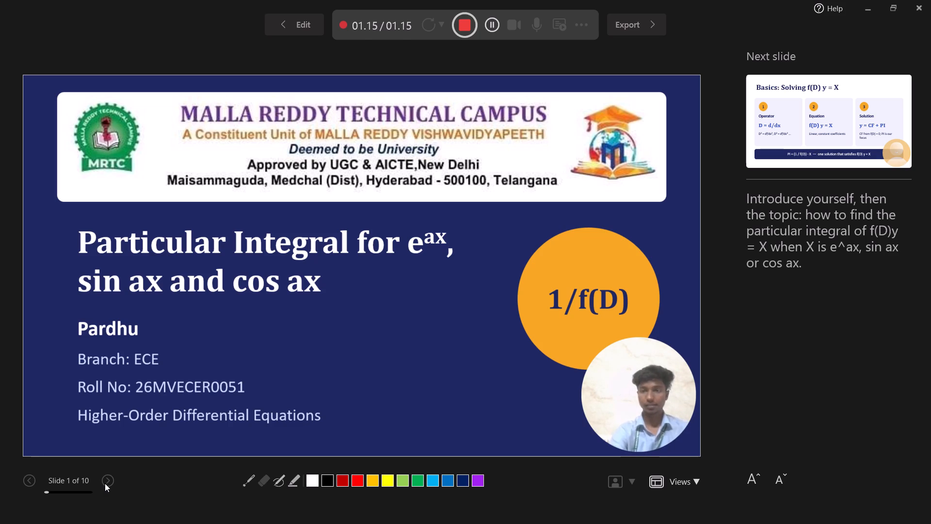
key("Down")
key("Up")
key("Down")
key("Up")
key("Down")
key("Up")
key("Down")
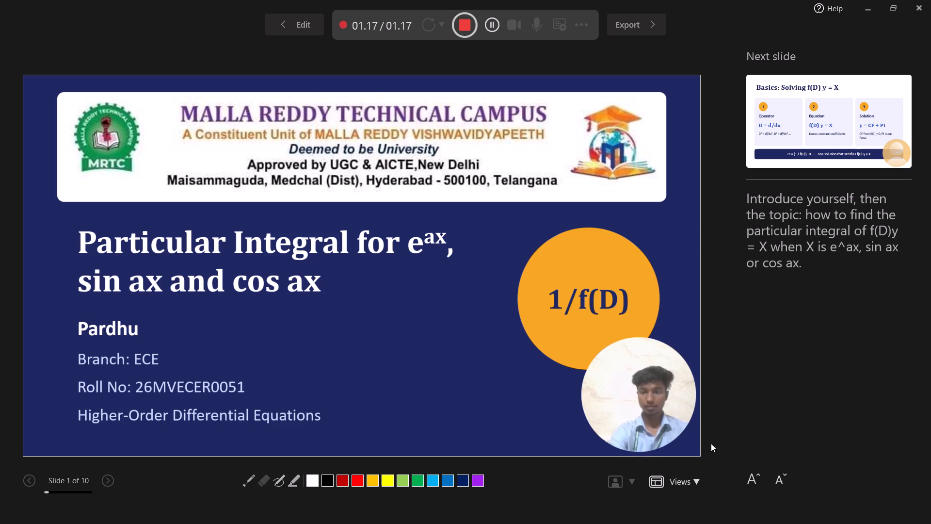
Switch the recording window to Slide View.
left_click(633, 480)
left_click(685, 480)
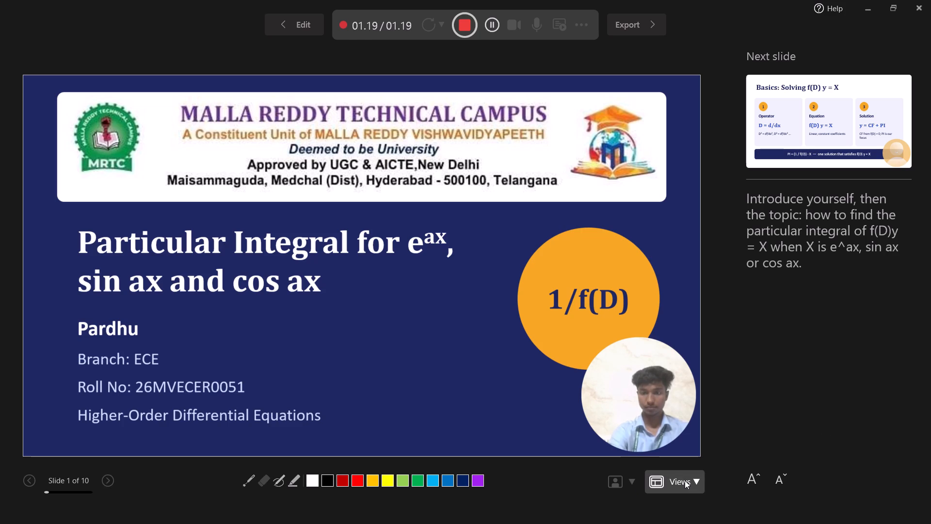
scroll(685, 480, "down", 1)
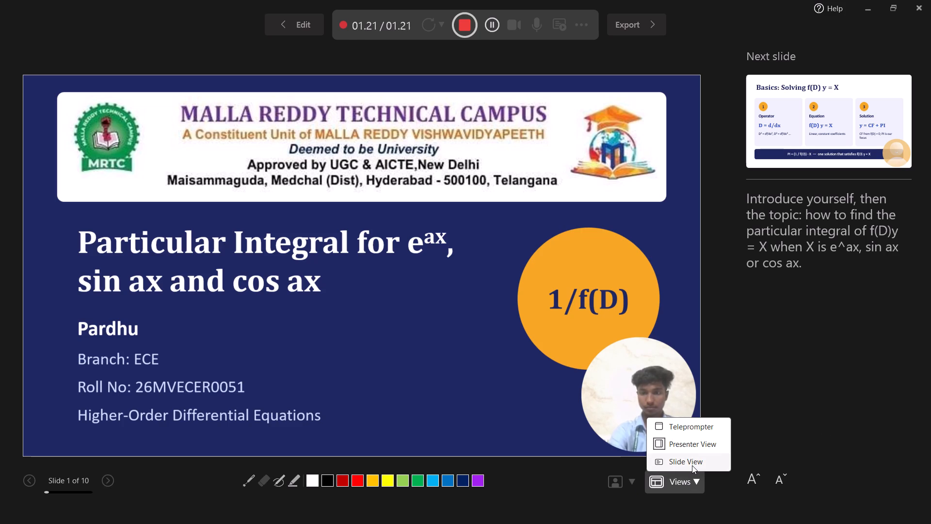
left_click(692, 465)
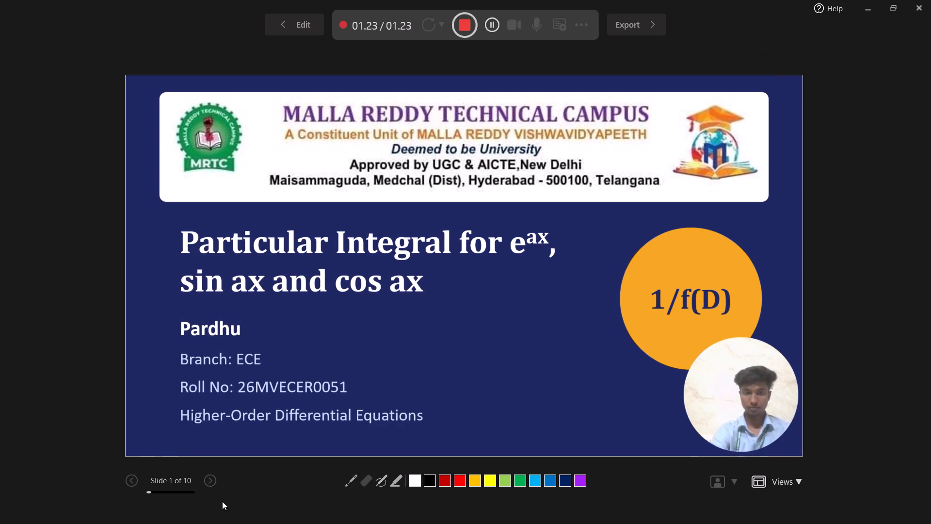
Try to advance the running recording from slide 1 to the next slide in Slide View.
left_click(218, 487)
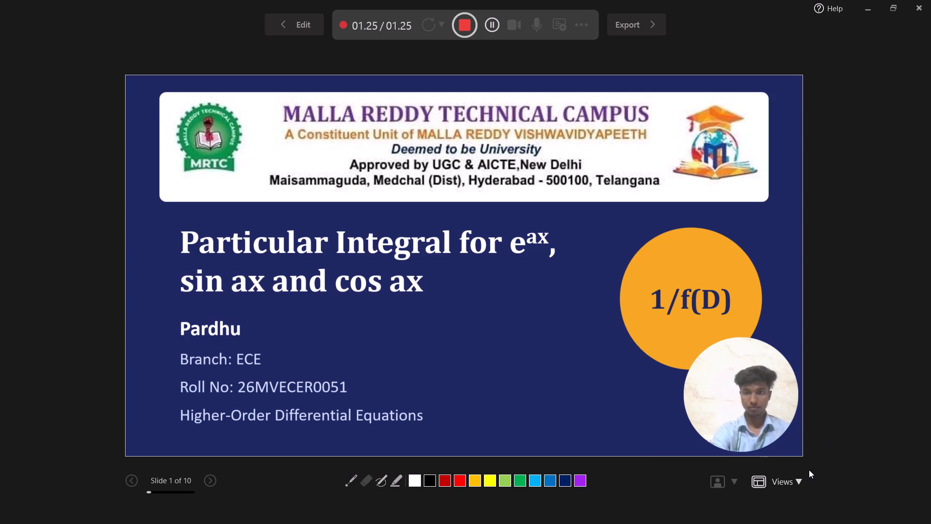
Switch the recording window from Slide View to Teleprompter.
left_click(789, 477)
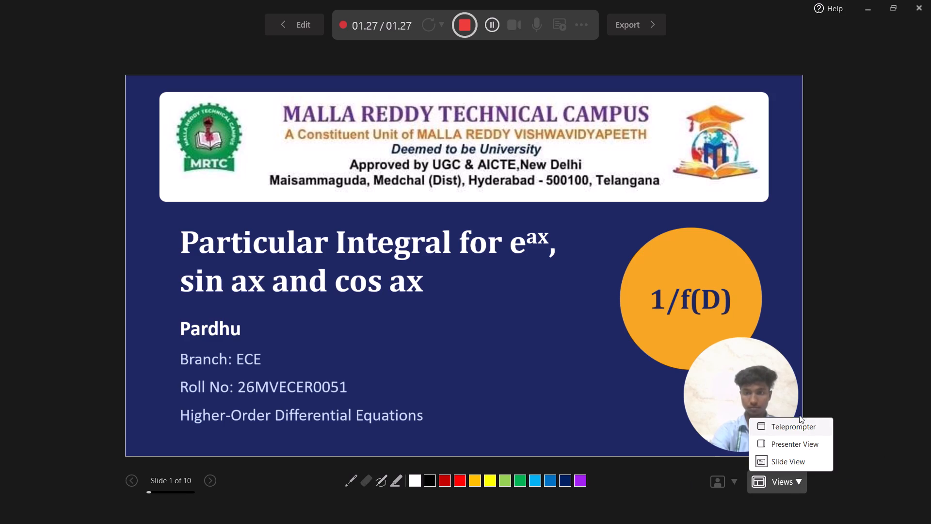
left_click(797, 431)
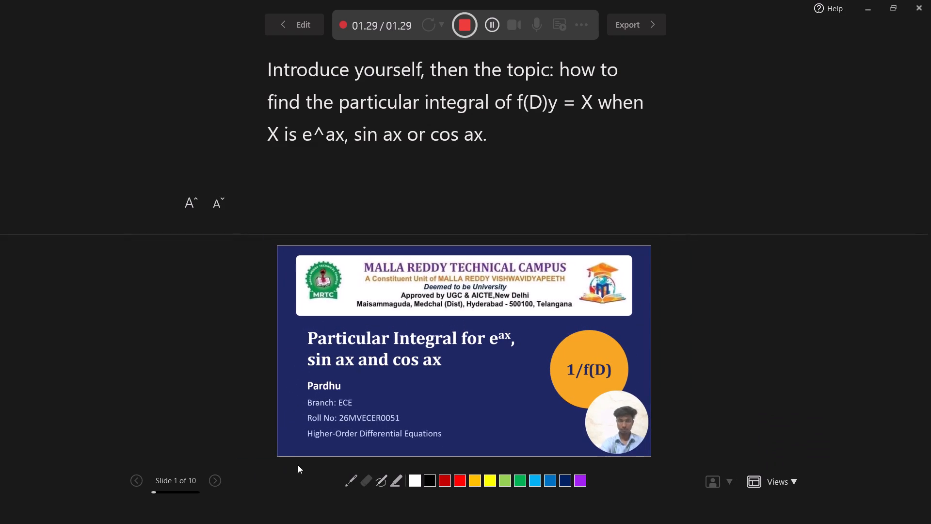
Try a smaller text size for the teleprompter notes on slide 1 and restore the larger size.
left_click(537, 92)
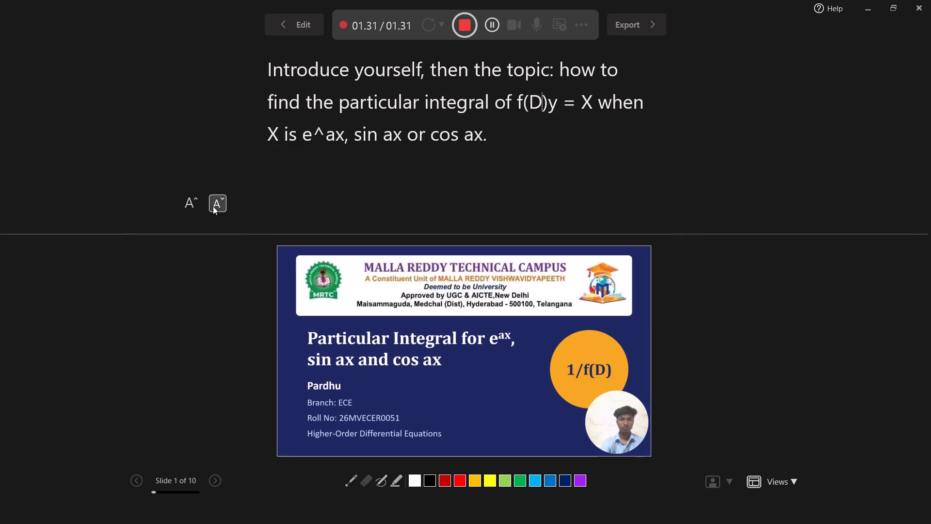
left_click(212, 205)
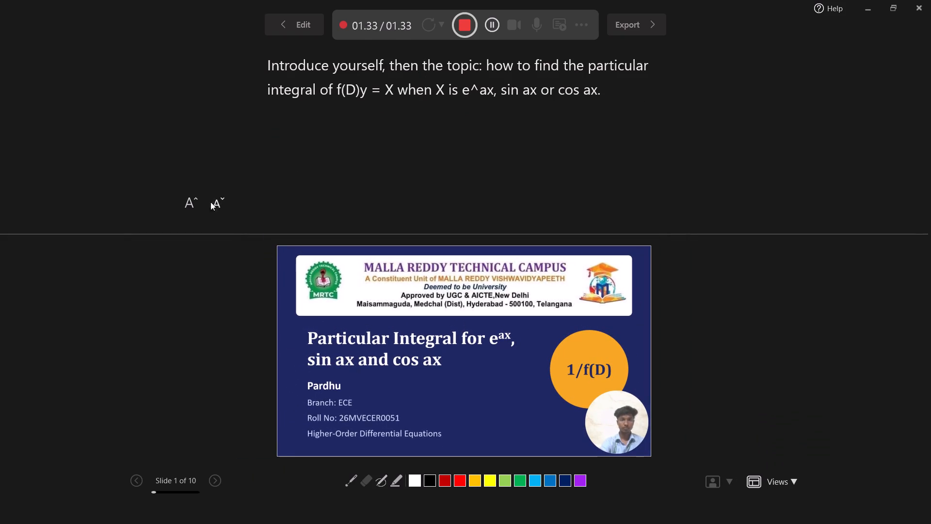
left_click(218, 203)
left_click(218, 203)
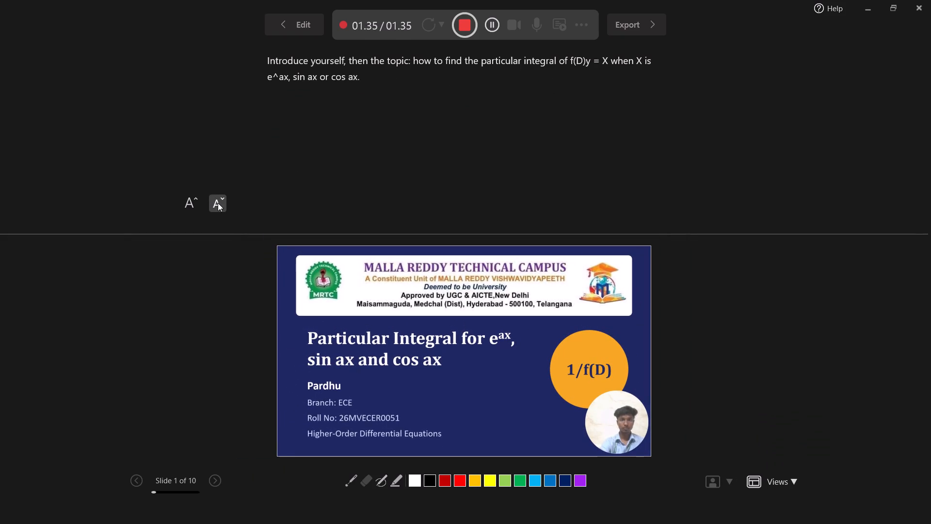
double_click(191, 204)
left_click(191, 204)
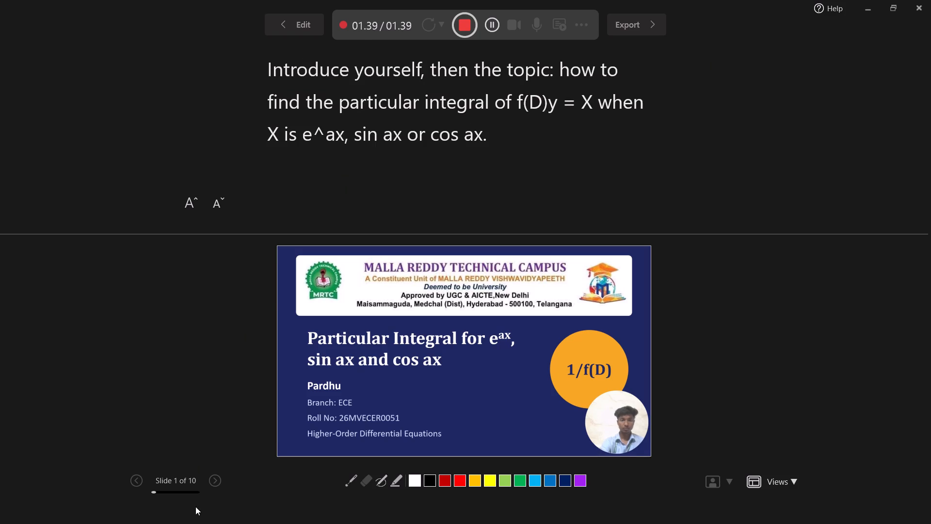
Stop the running recording on slide 1.
left_click_drag(195, 507, 468, 115)
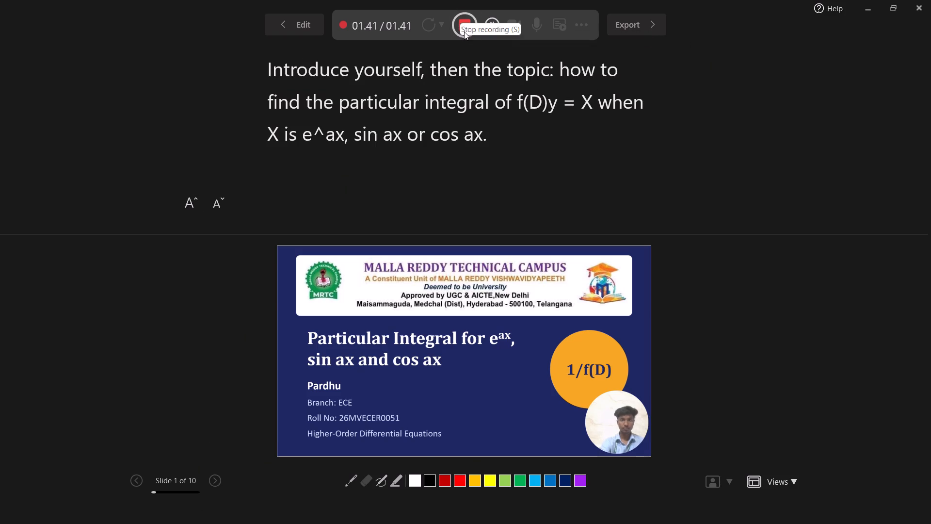
left_click(464, 32)
left_click(464, 32)
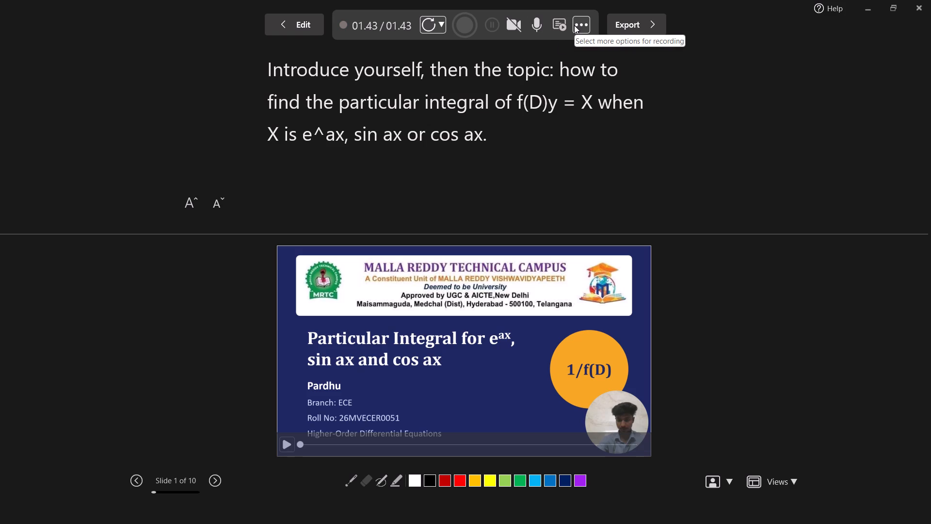
Play back the slide 1 recording, skipping ahead through it to check the take, and pause it near the end.
left_click(287, 445)
left_click(287, 445)
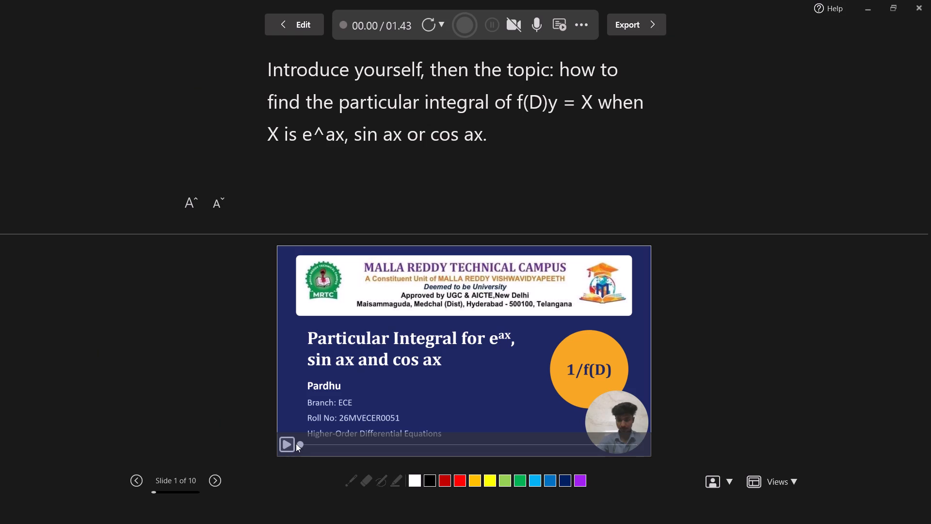
left_click(289, 444)
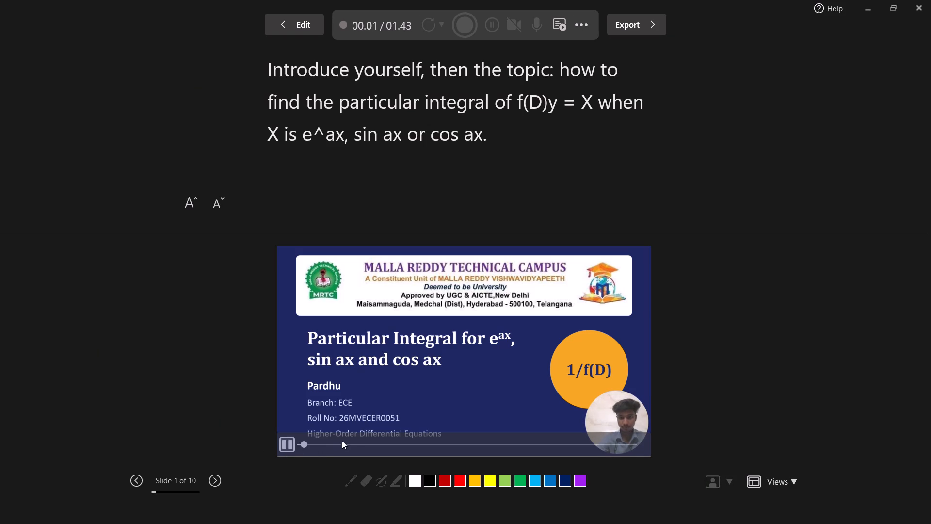
left_click(358, 441)
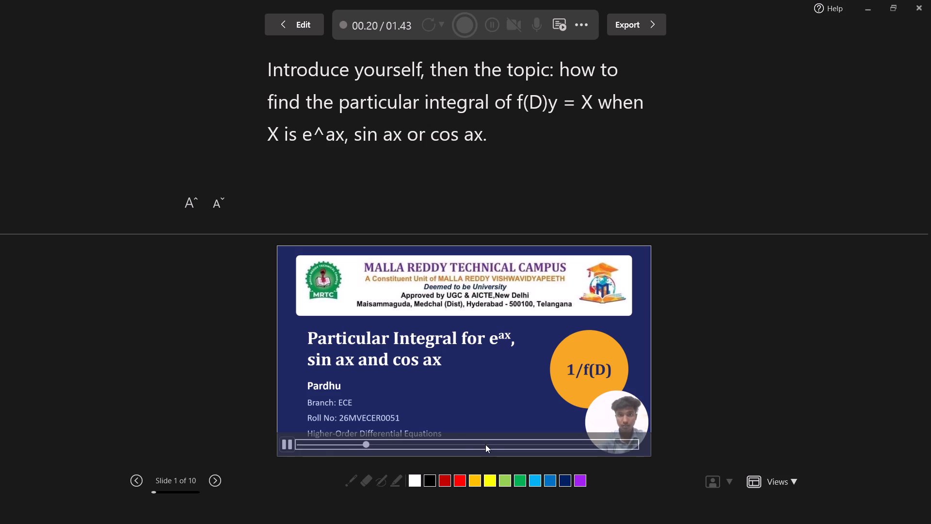
left_click(485, 444)
left_click(582, 440)
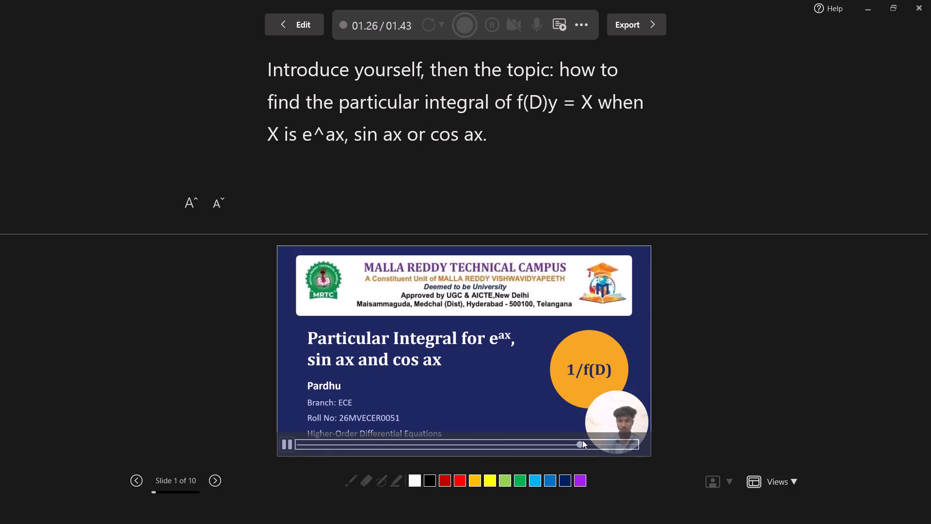
left_click(580, 22)
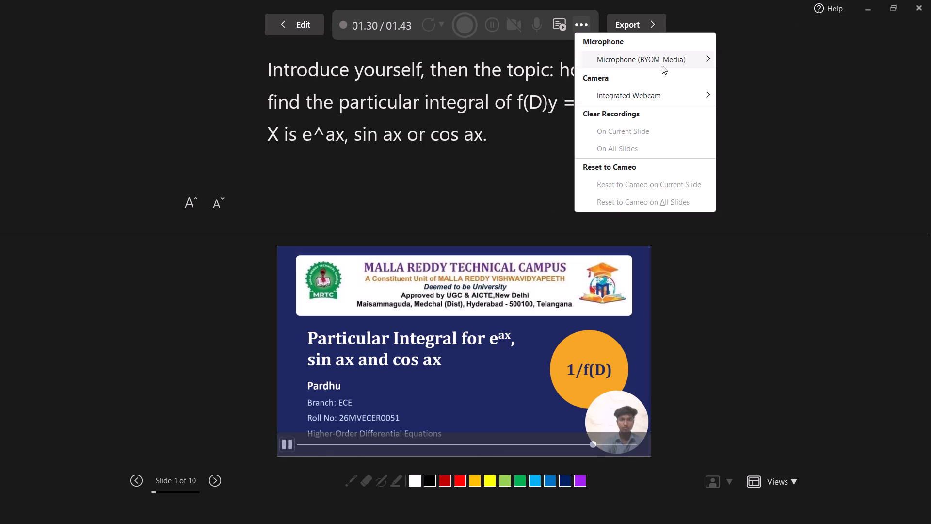
left_click(804, 136)
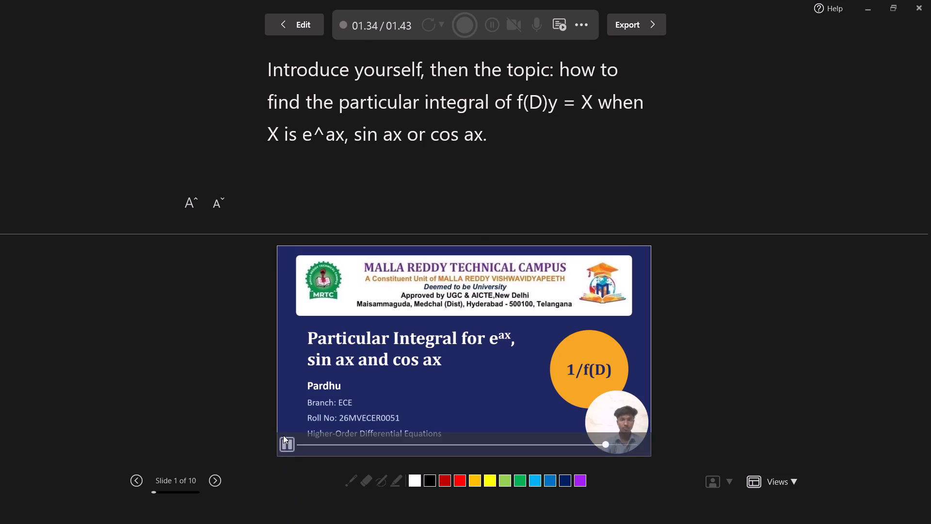
left_click(288, 445)
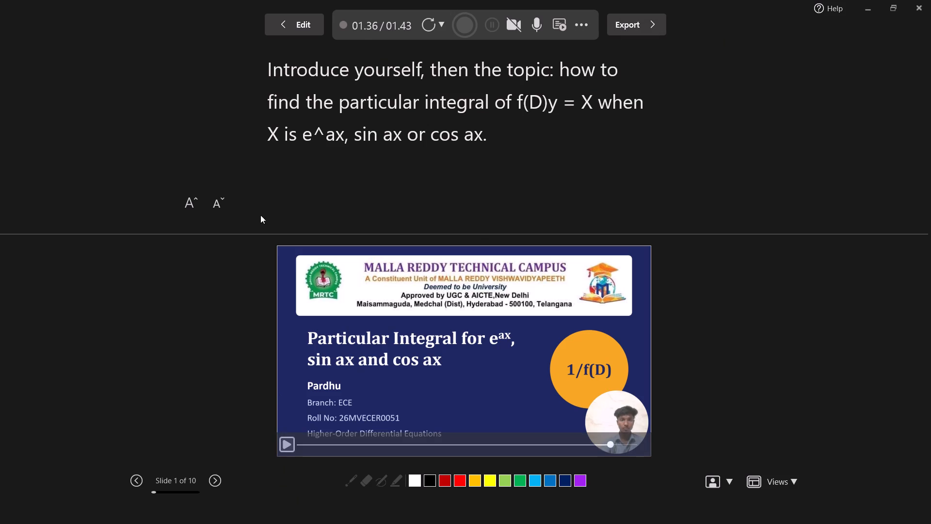
Start a video retake on all slides.
left_click(431, 29)
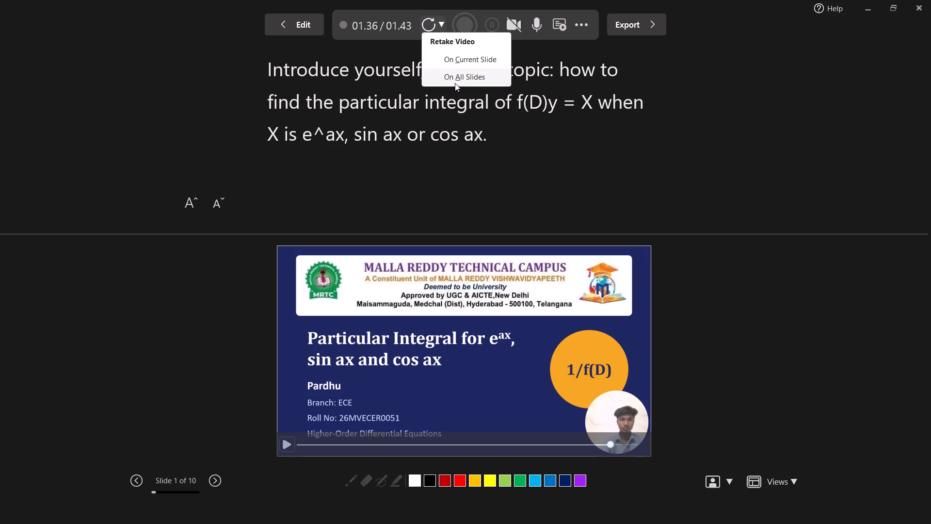
left_click(461, 74)
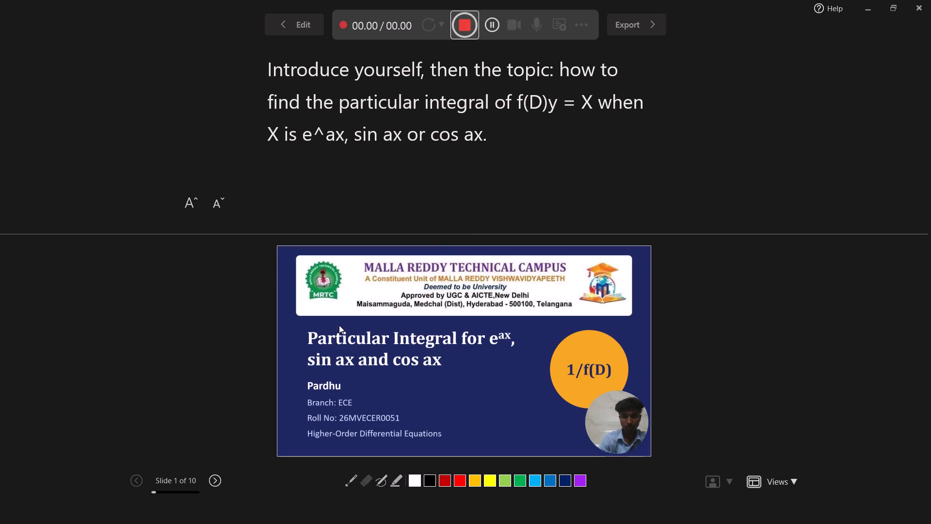
Advance the running recording from slide 1 to slide 5, Case 2: PI for sin ax and cos ax.
left_click(212, 484)
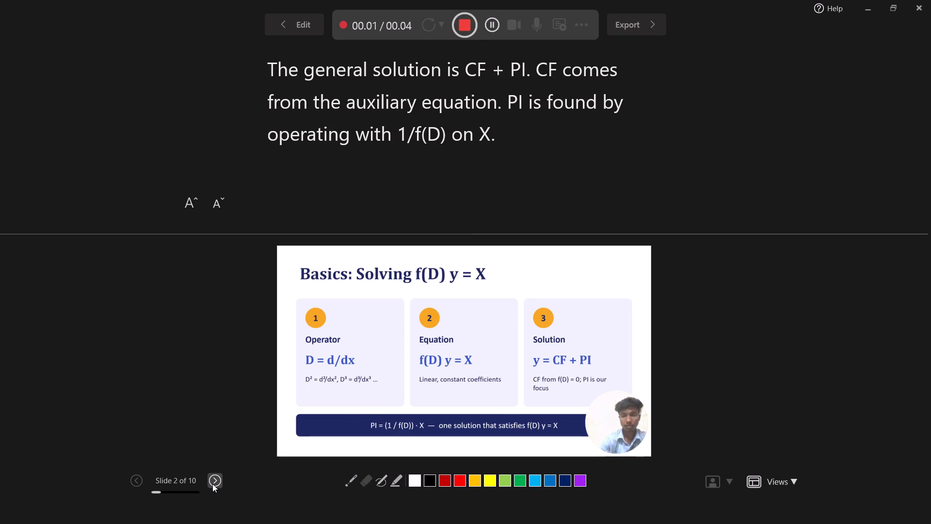
left_click(212, 484)
left_click(212, 484)
left_click(212, 484)
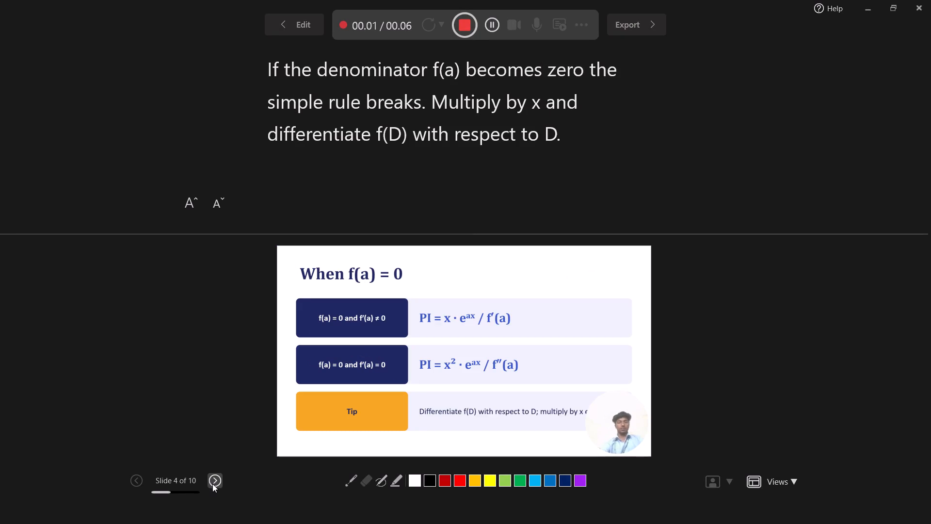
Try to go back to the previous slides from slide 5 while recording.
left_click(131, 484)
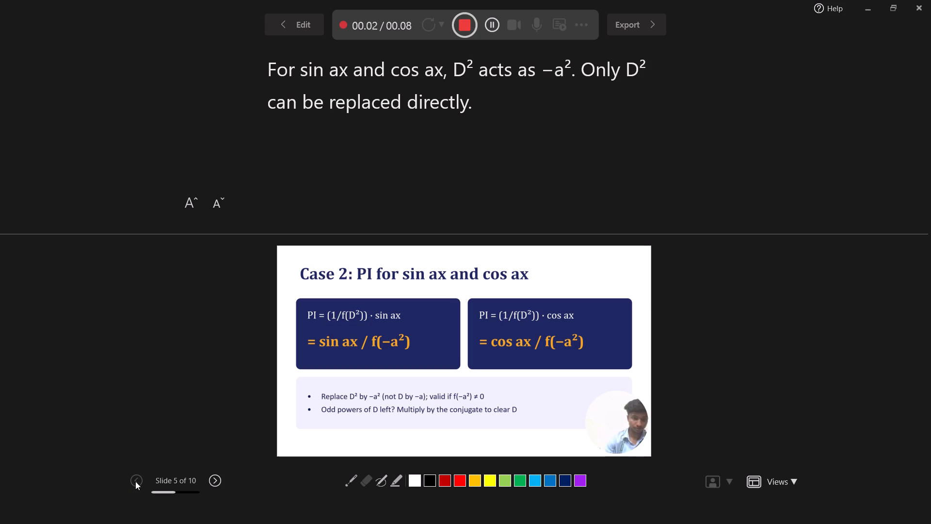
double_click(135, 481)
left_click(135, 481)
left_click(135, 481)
Advance the running recording from slide 5 to the Thank You slide, slide 10, and stop recording there.
key("Right")
key("Right")
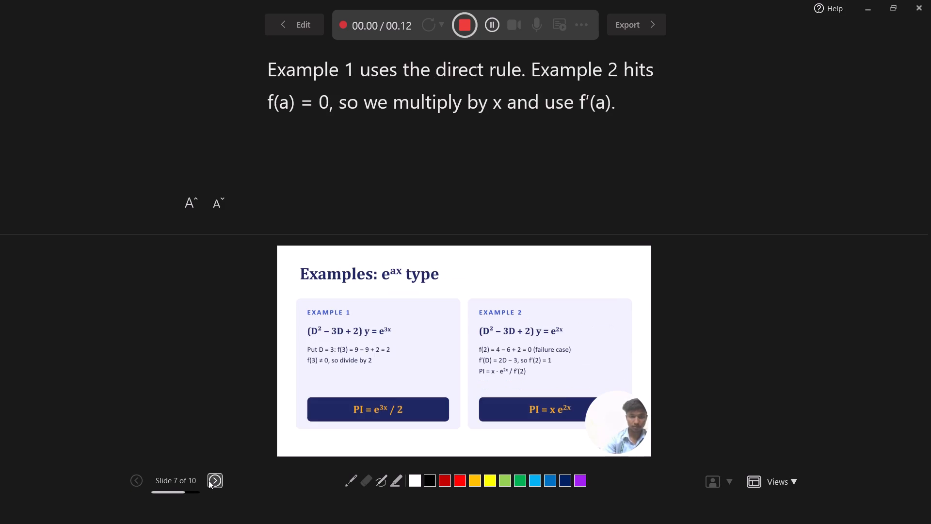
key("Right")
key("Right")
key("Right")
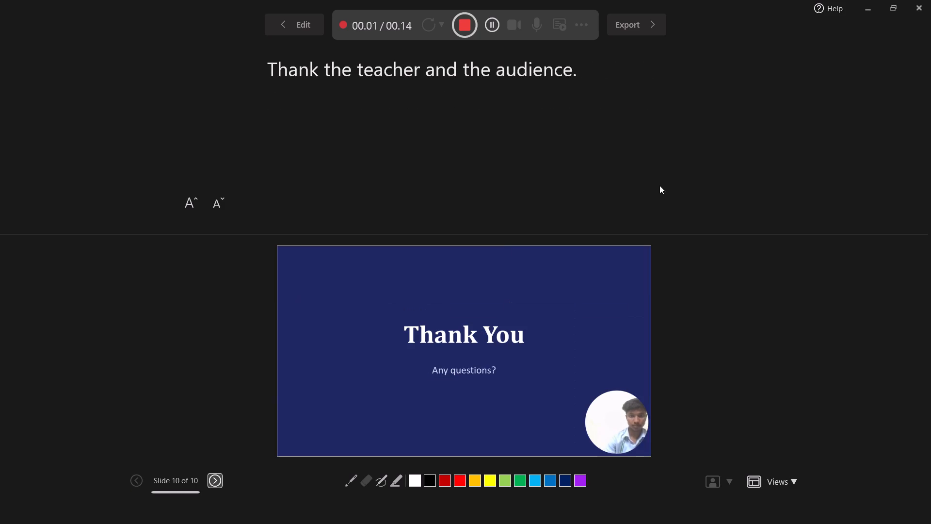
left_click(464, 17)
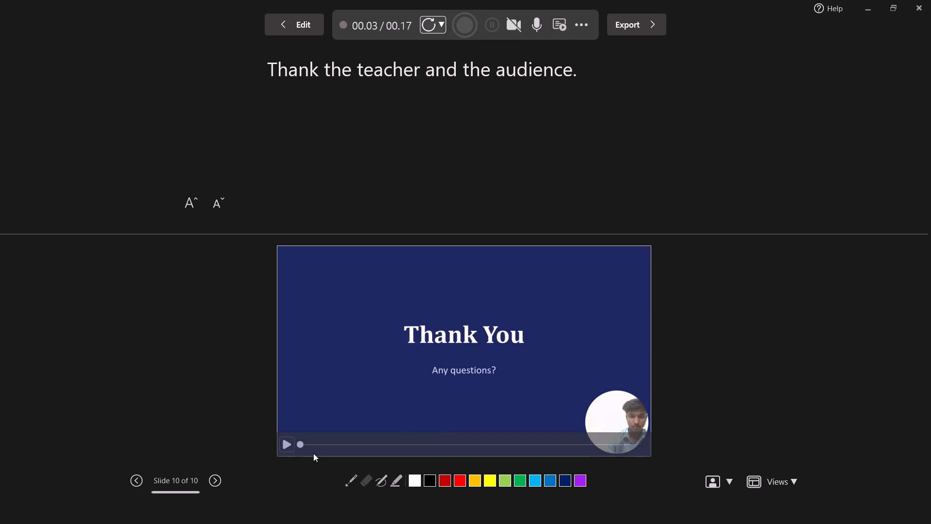
Play back the recording on the Thank You slide through to the end of the show.
left_click(286, 444)
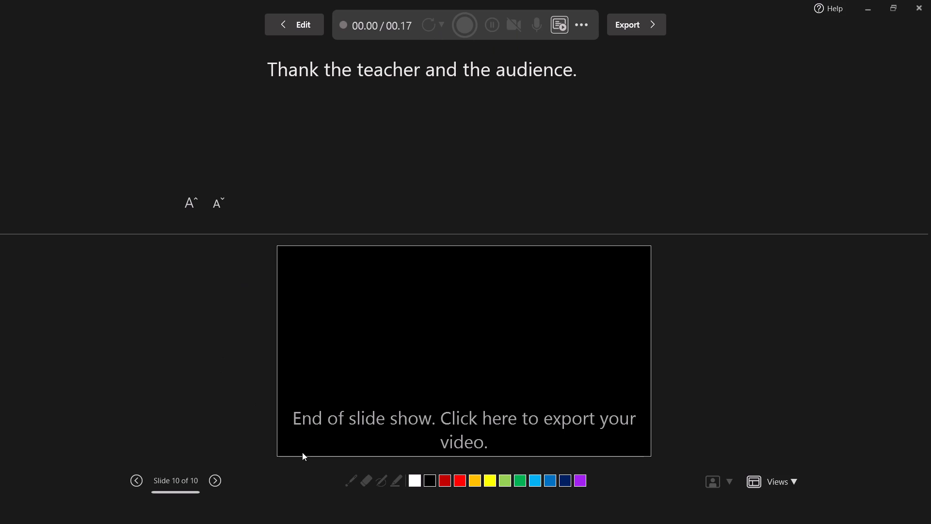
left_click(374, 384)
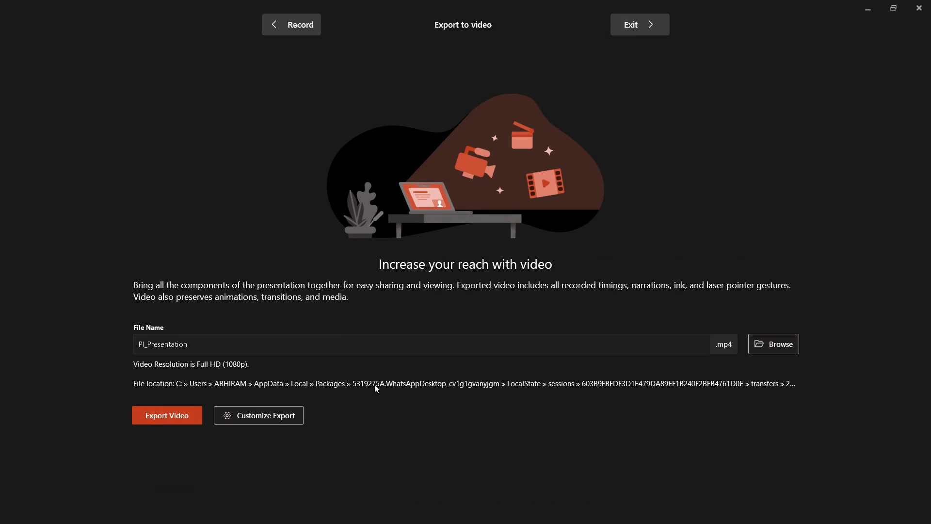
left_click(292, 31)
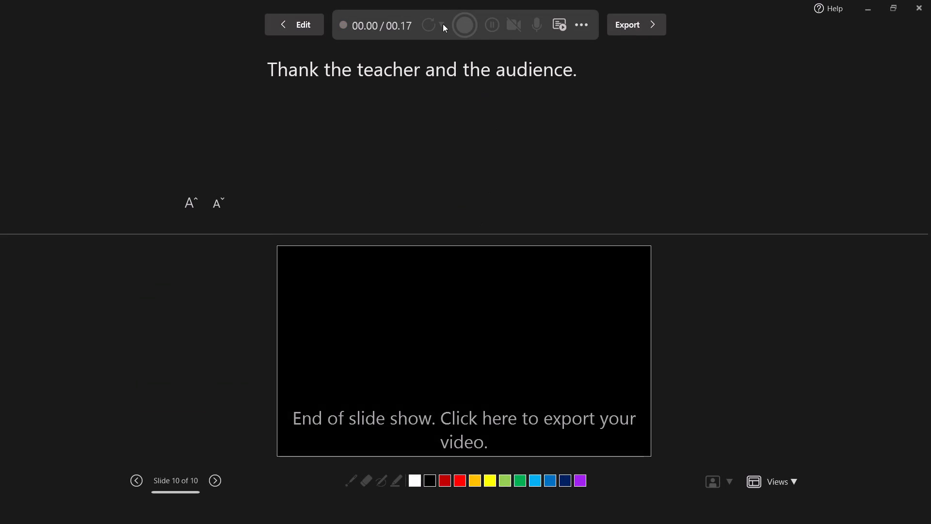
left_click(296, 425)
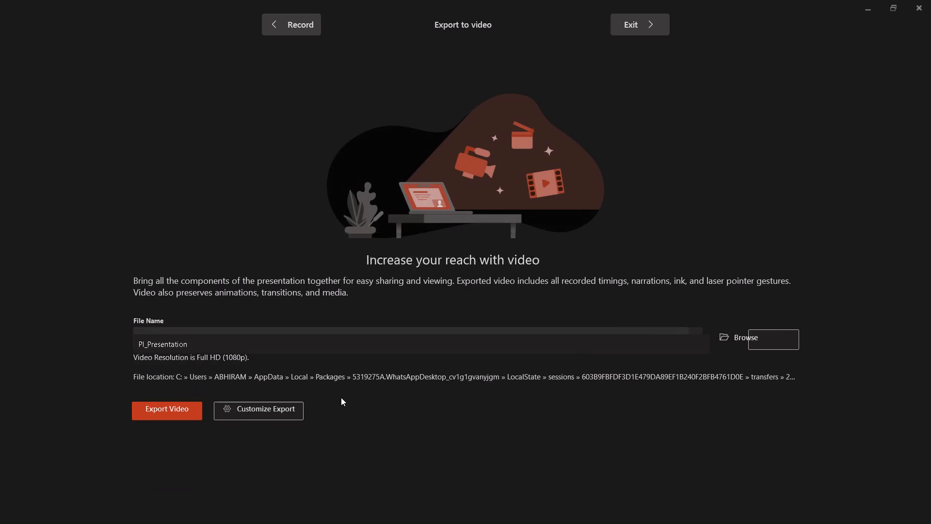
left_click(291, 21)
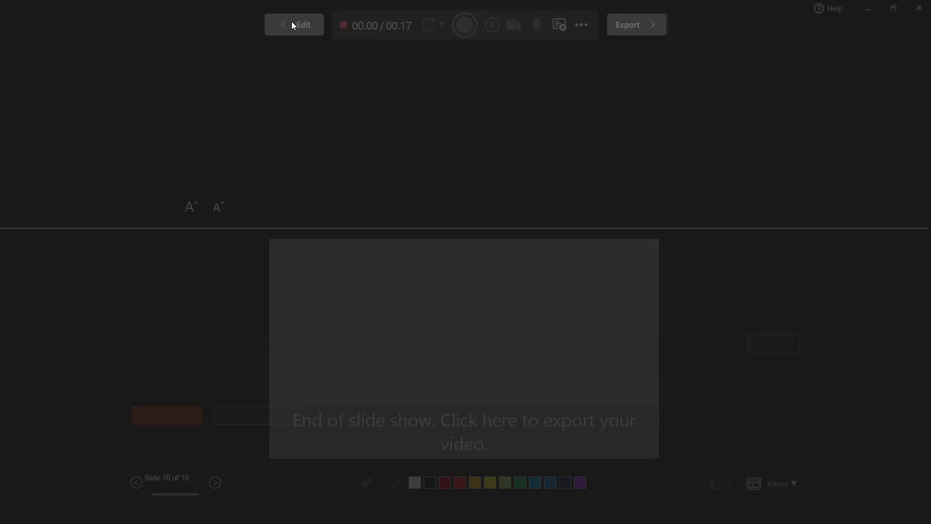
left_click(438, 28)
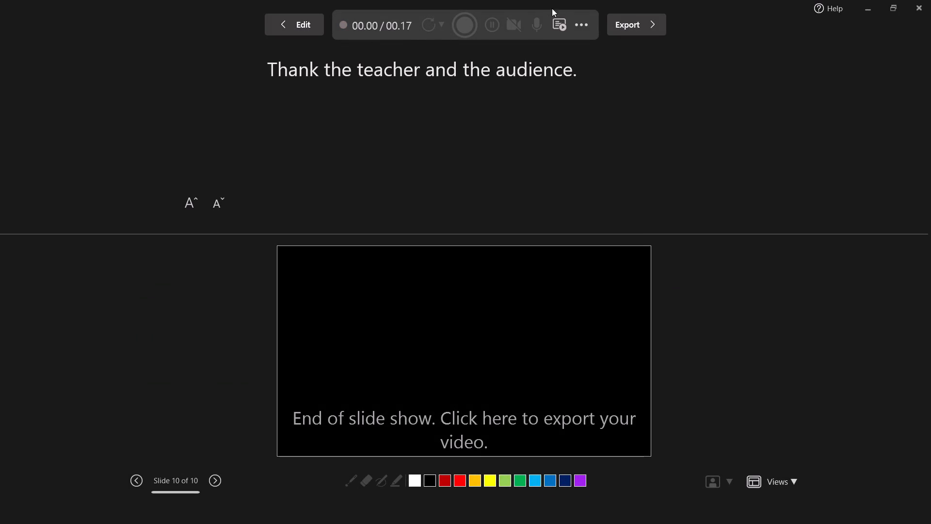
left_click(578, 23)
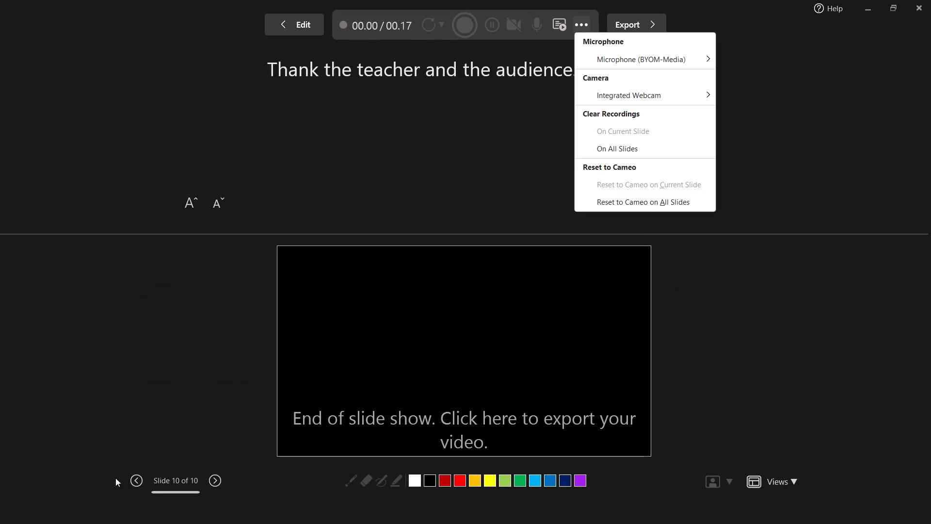
Go back through the recorded slides from the end of the show to slide 1.
triple_click(132, 480)
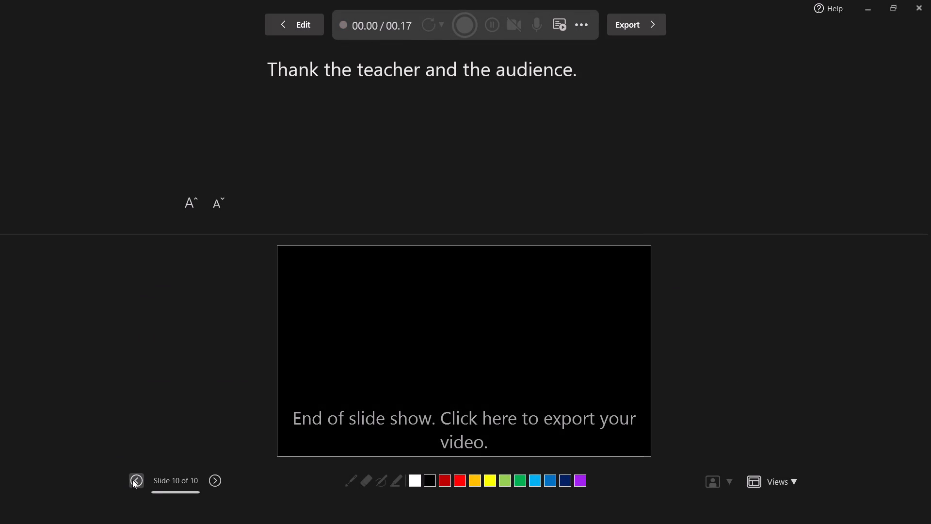
left_click(132, 480)
triple_click(132, 478)
triple_click(132, 478)
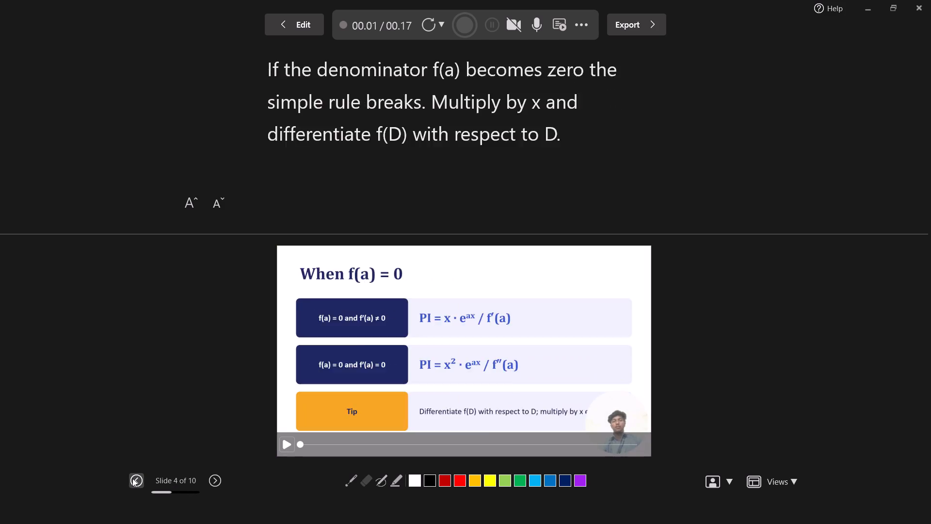
triple_click(132, 478)
left_click(132, 478)
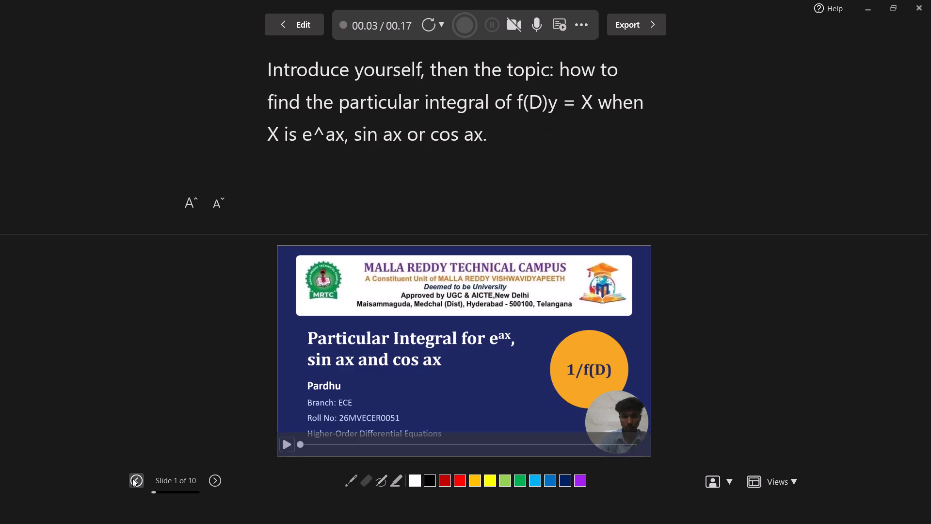
Start a retake of the video on all slides, beginning from slide 1.
left_click(132, 478)
left_click(132, 478)
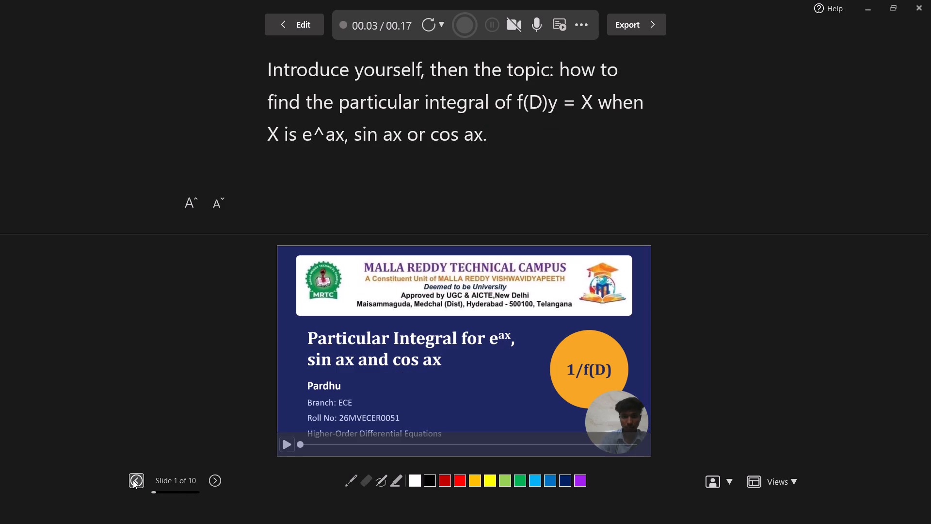
left_click(133, 480)
left_click(133, 480)
left_click_drag(133, 480, 427, 33)
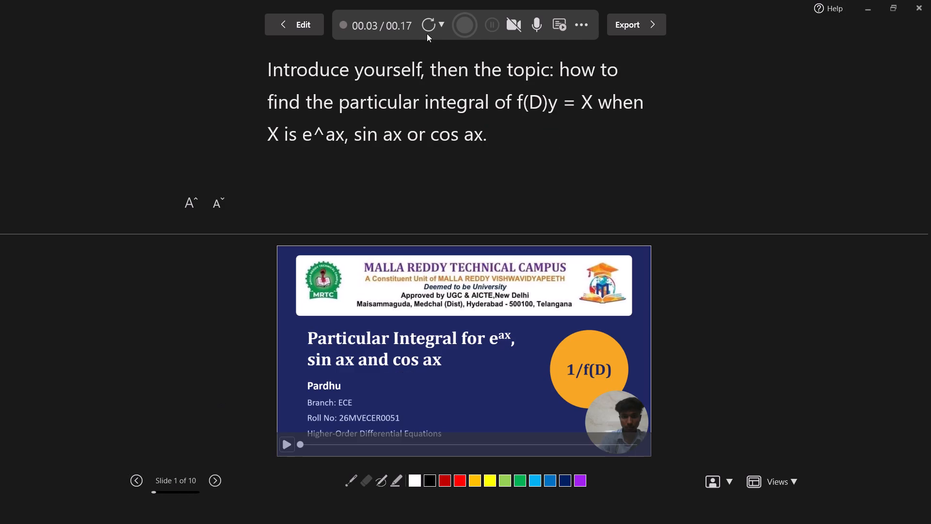
left_click(427, 27)
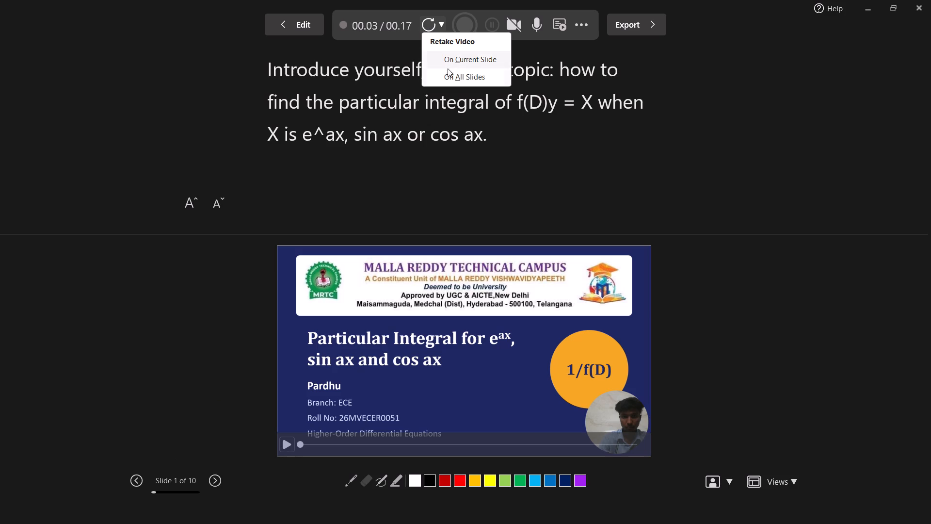
left_click(448, 74)
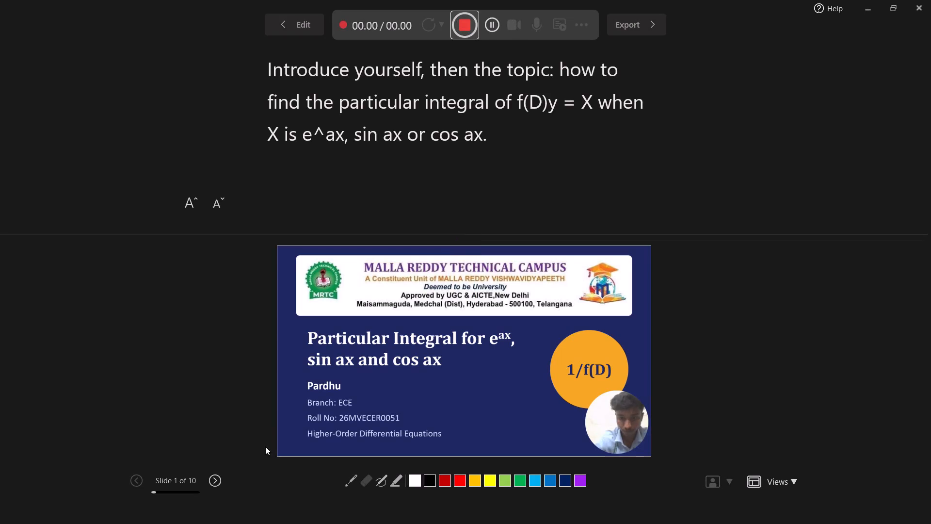
Advance the running recording from slide 1 to slide 7, the e^ax type examples, and stop recording there.
scroll(163, 432, "up", 1)
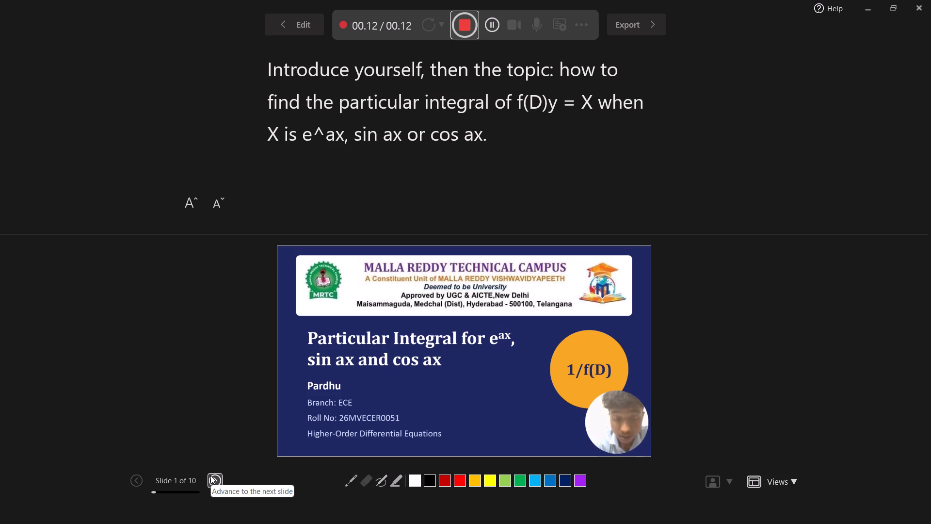
left_click(210, 475)
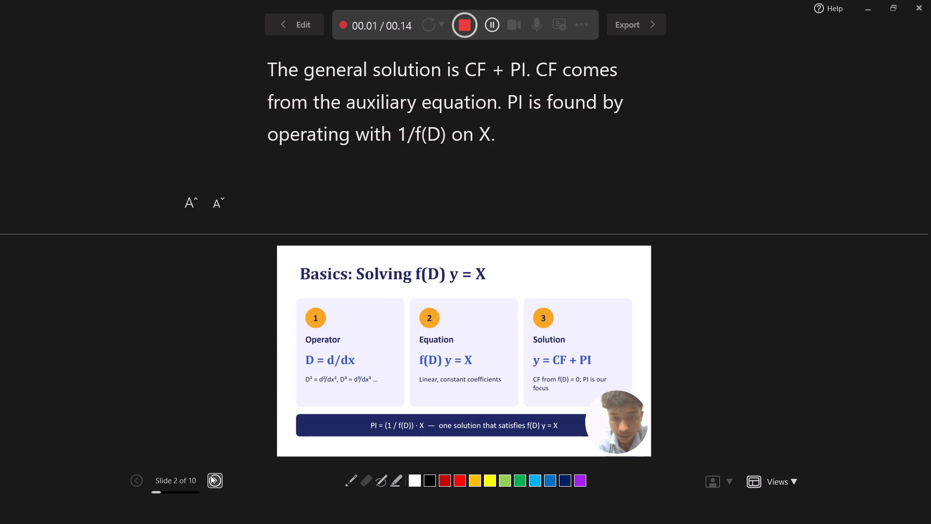
left_click(210, 475)
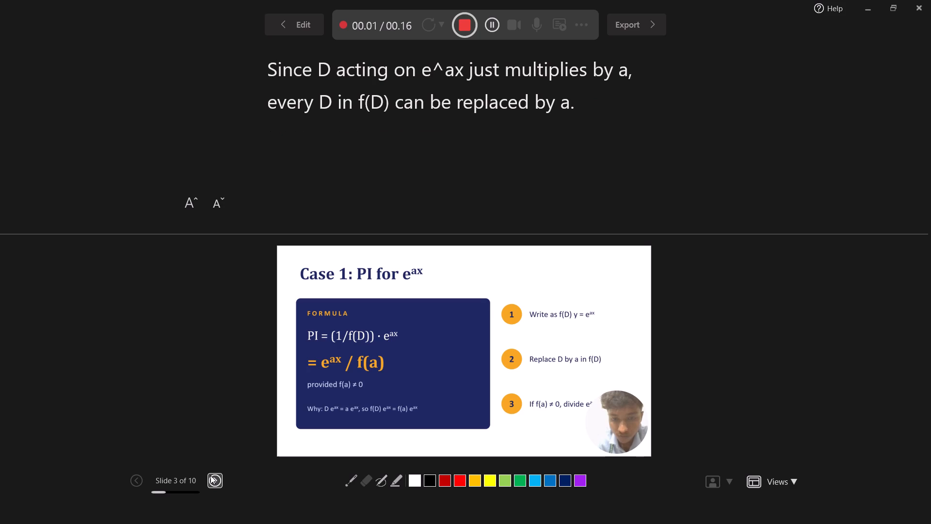
left_click(210, 475)
left_click(210, 475)
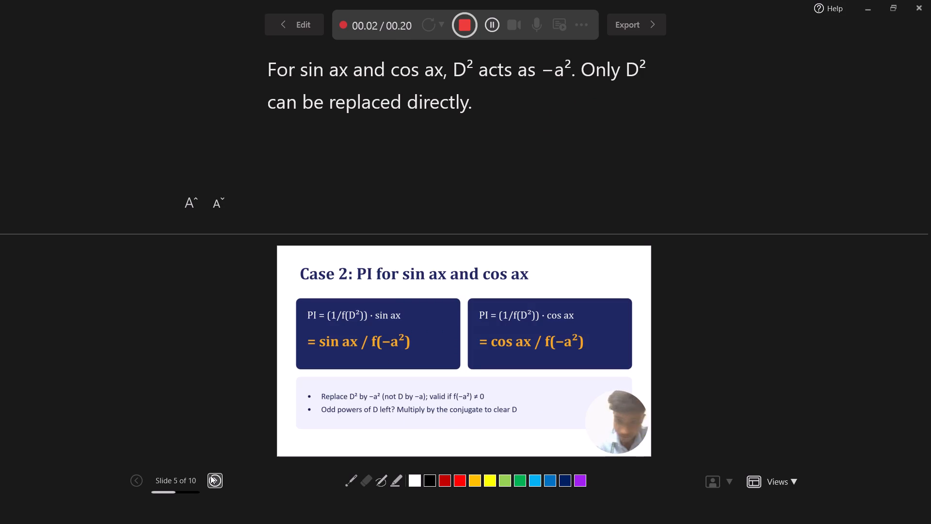
left_click(210, 475)
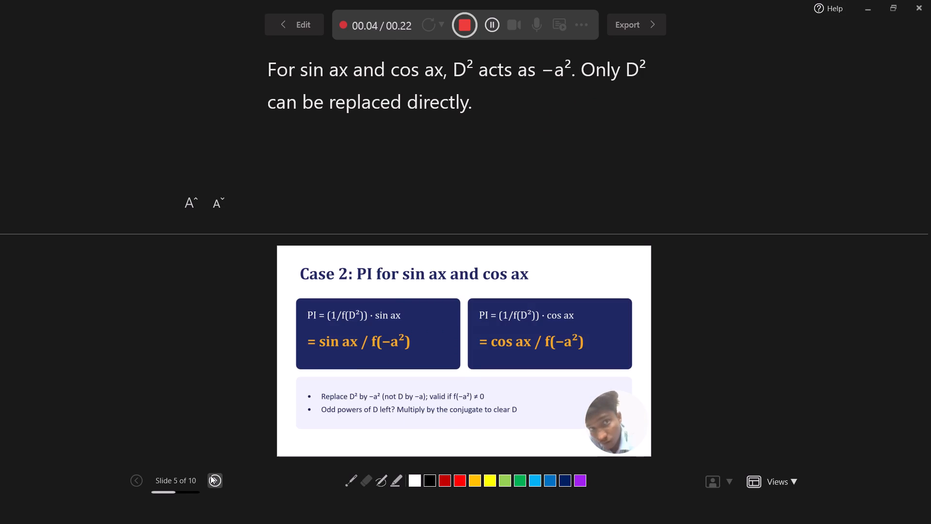
left_click(210, 475)
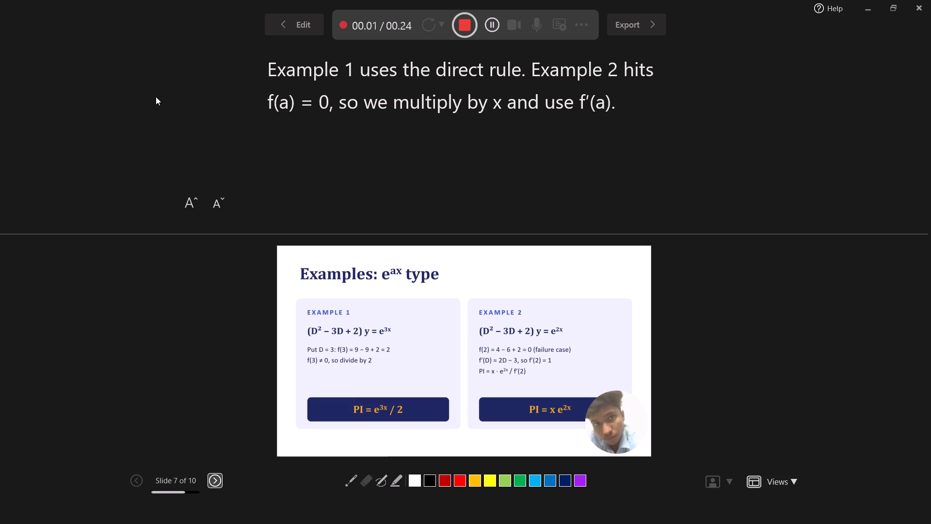
left_click(461, 28)
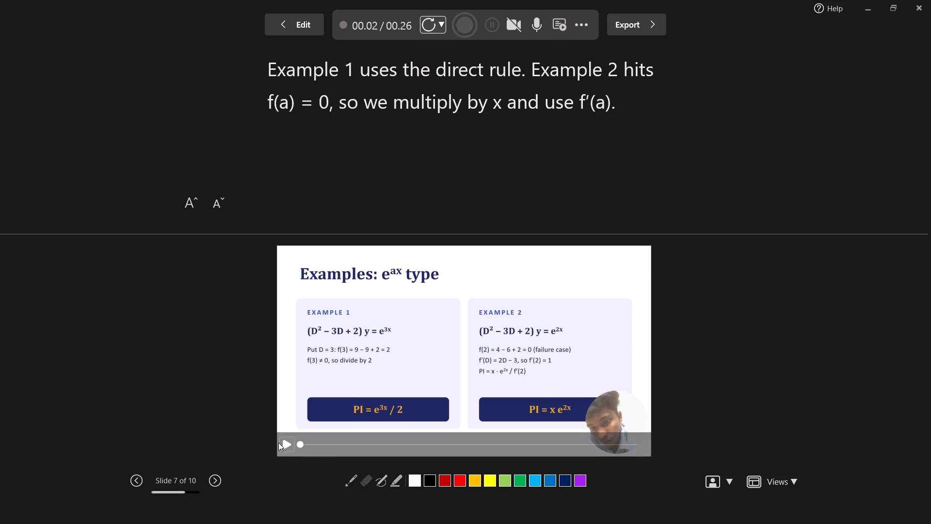
Play back the new take on slide 7.
left_click(288, 441)
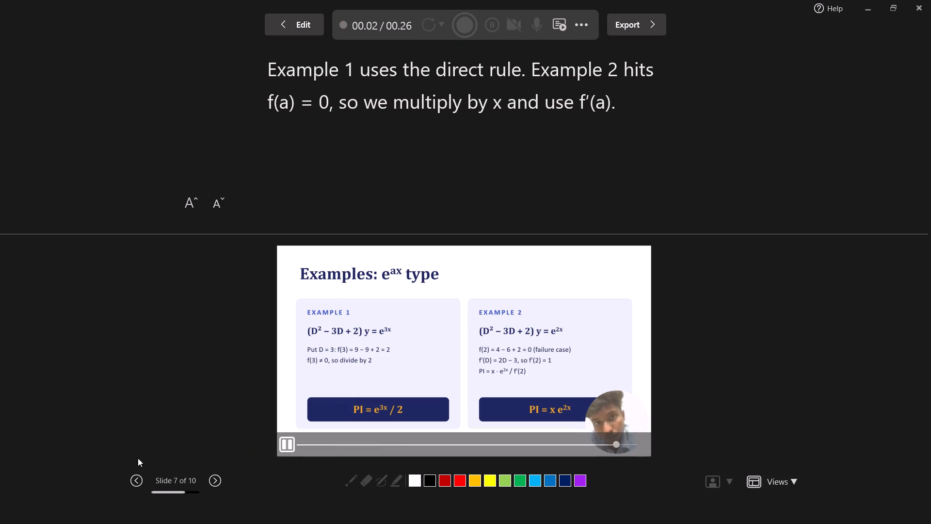
Go back through the slides to slide 1 and play back its new take.
triple_click(128, 479)
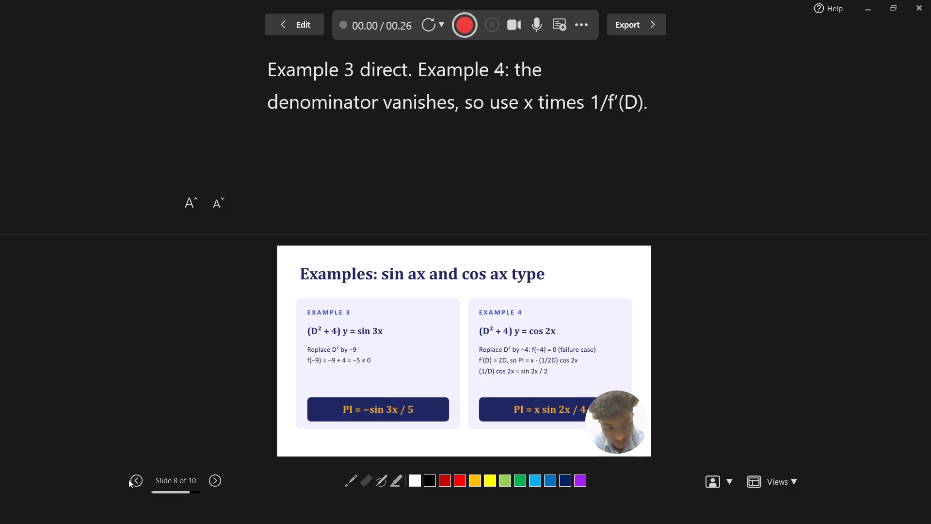
left_click_drag(128, 479, 133, 479)
triple_click(133, 479)
triple_click(133, 479)
triple_click(133, 479)
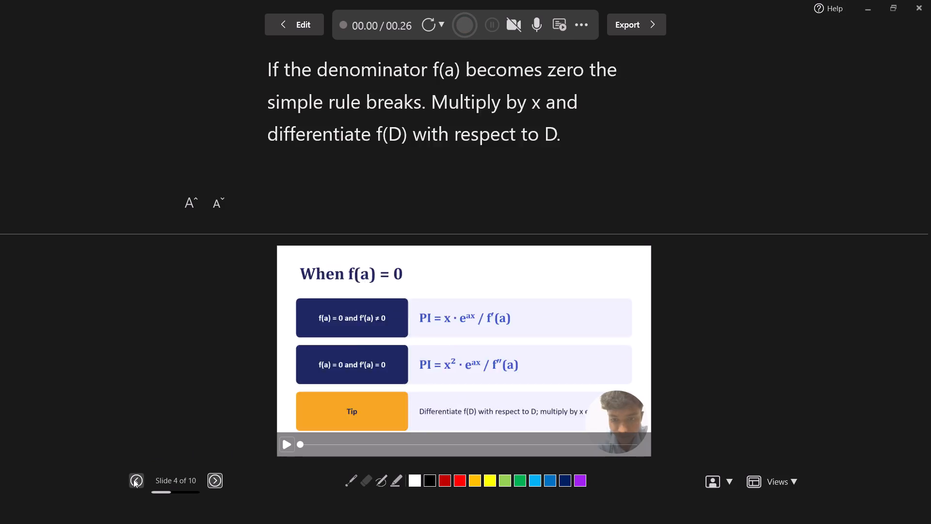
left_click(133, 479)
left_click(133, 479)
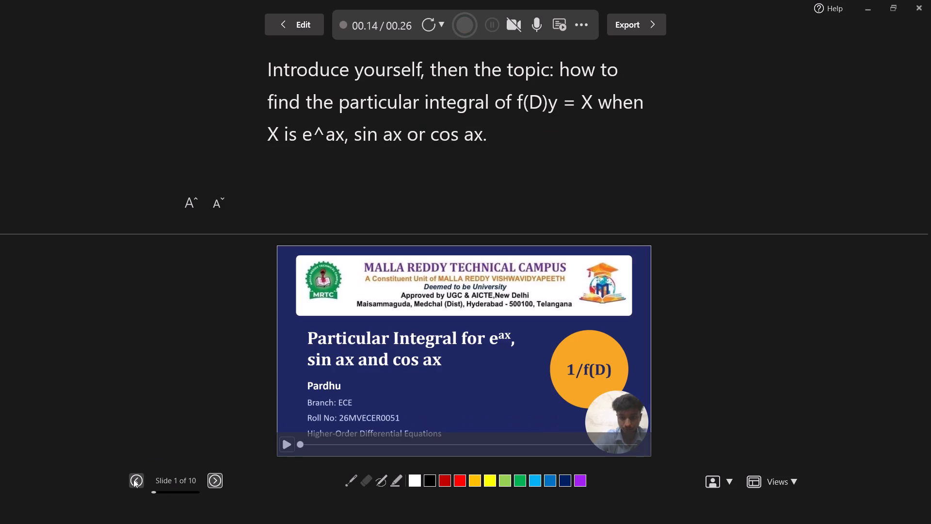
left_click(133, 479)
left_click(133, 479)
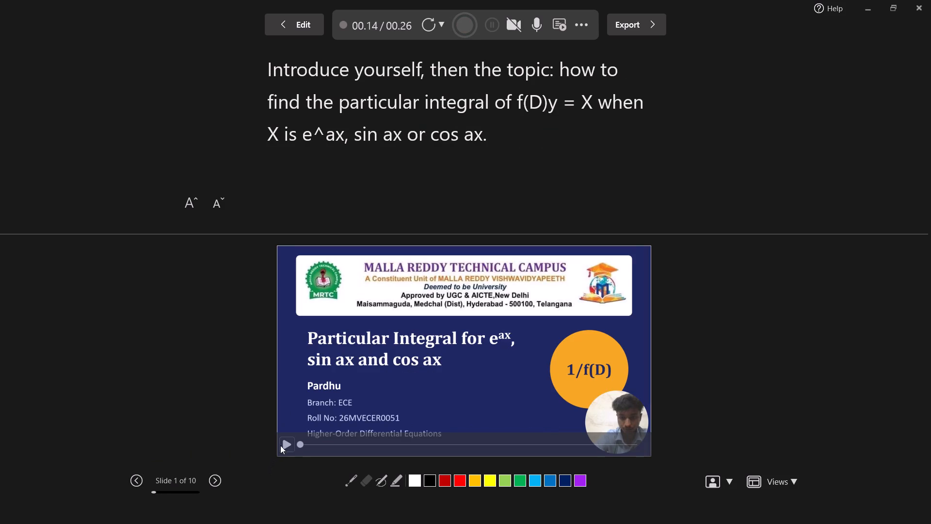
left_click(288, 439)
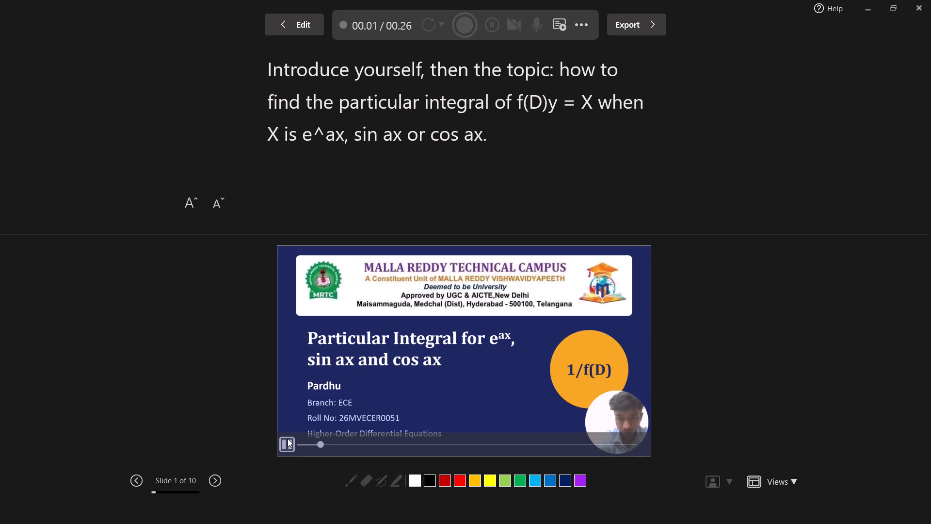
left_click(288, 439)
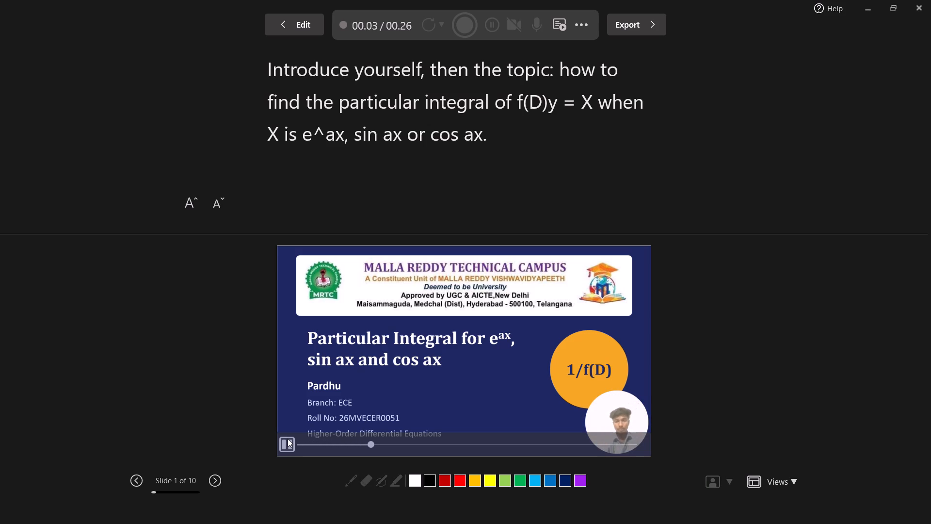
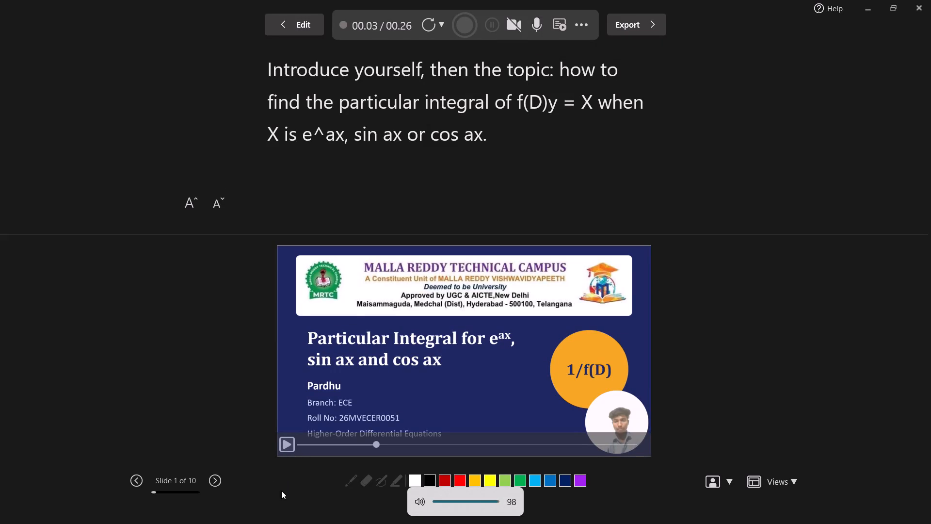
Play back the takes from slide 1, skipping ahead through the slides to slide 5.
left_click(287, 444)
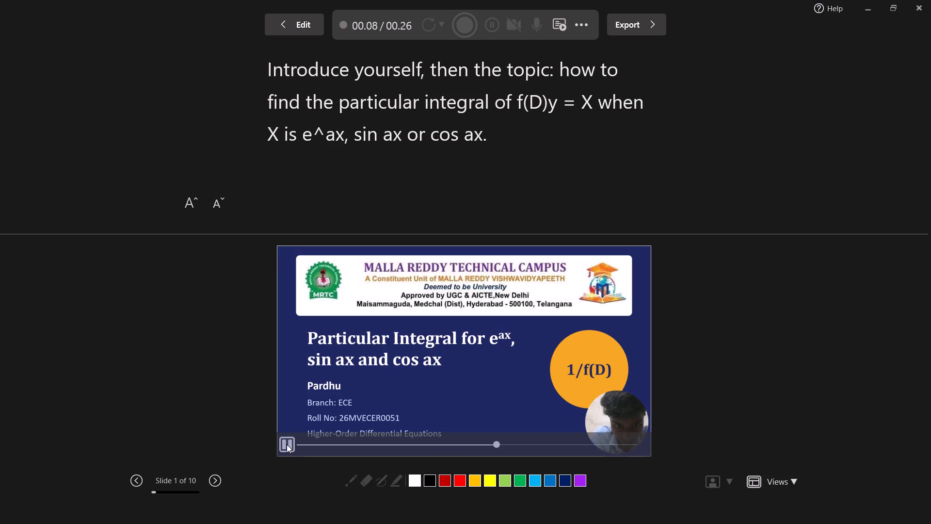
left_click(210, 482)
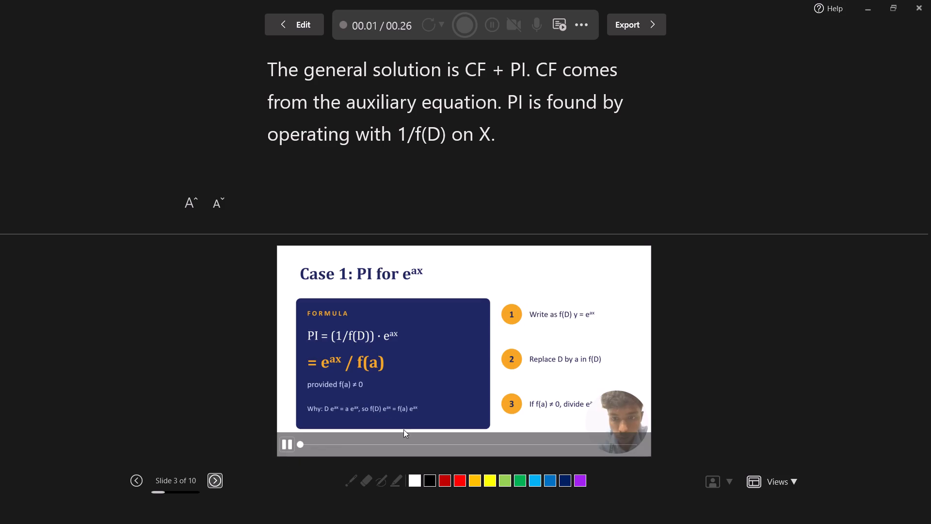
left_click(214, 477)
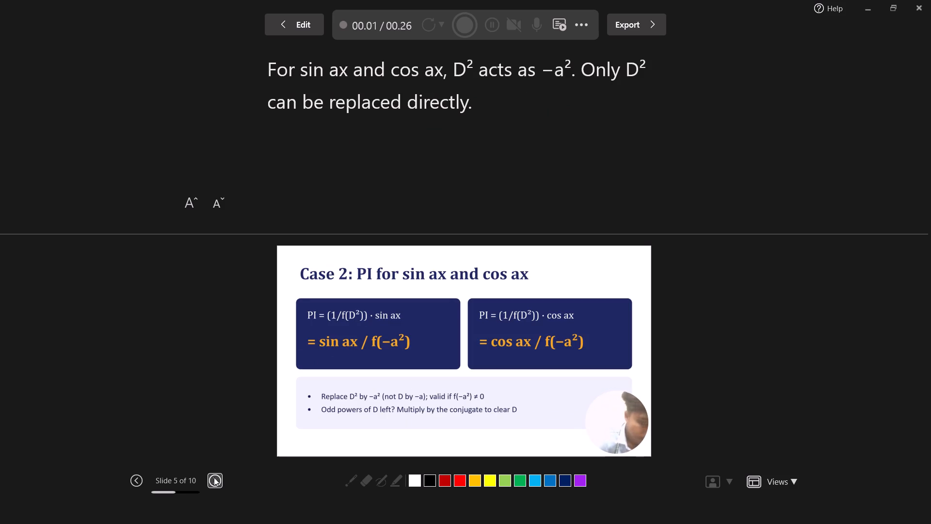
Go back to slide 1 and play back the takes again from there through slide 3.
left_click(133, 480)
triple_click(133, 480)
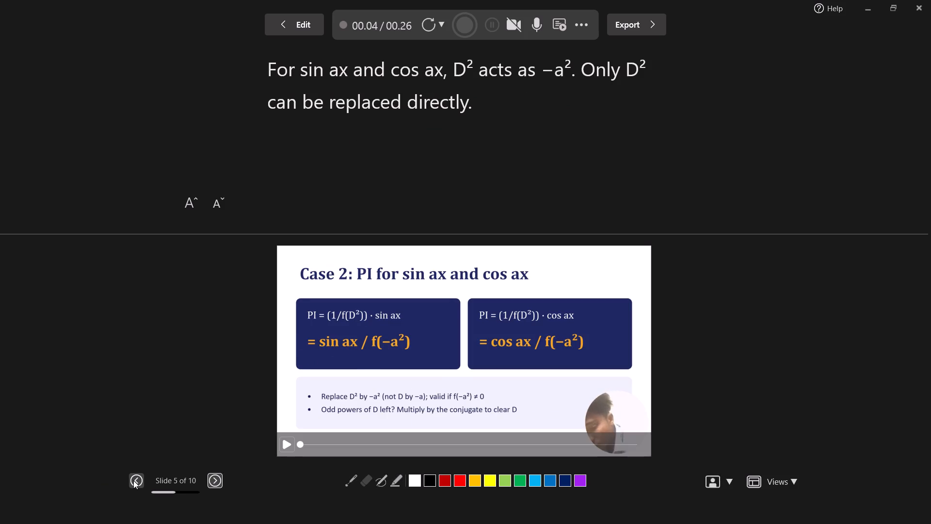
triple_click(133, 480)
double_click(133, 480)
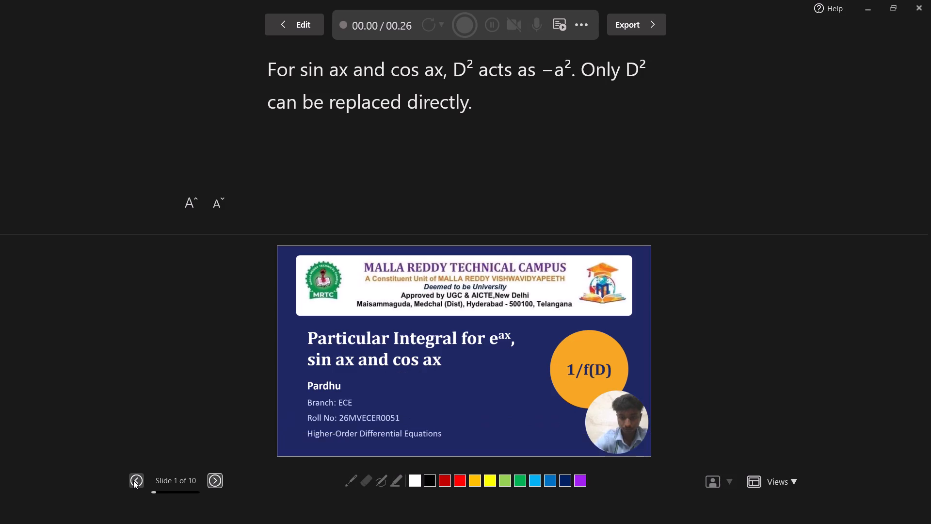
left_click(293, 444)
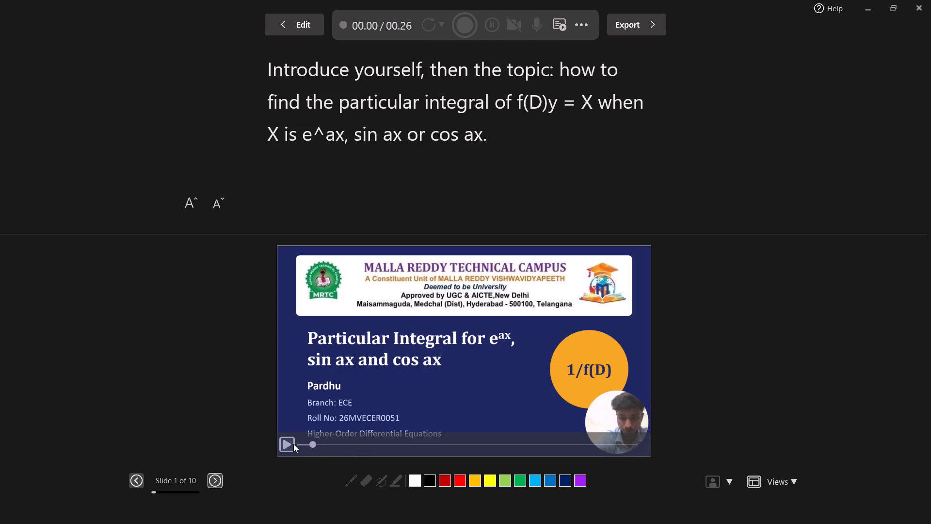
left_click(293, 444)
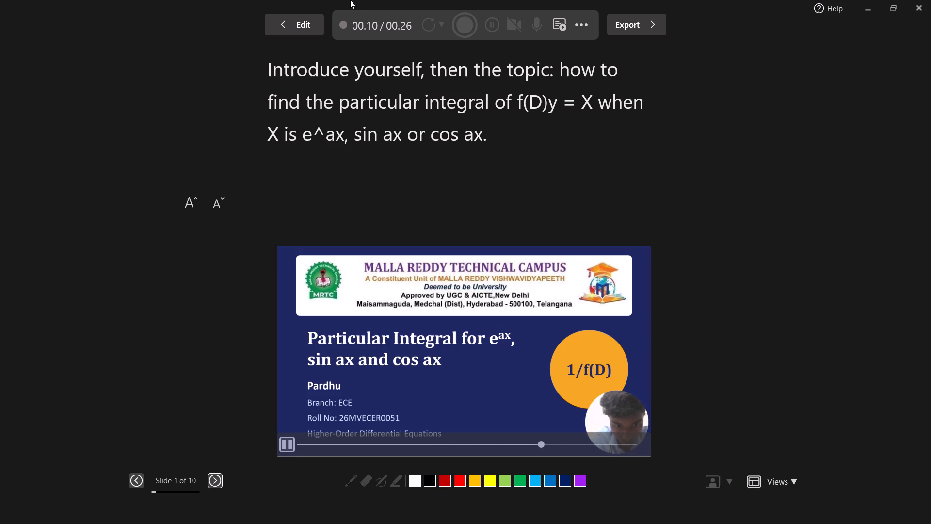
left_click(295, 441)
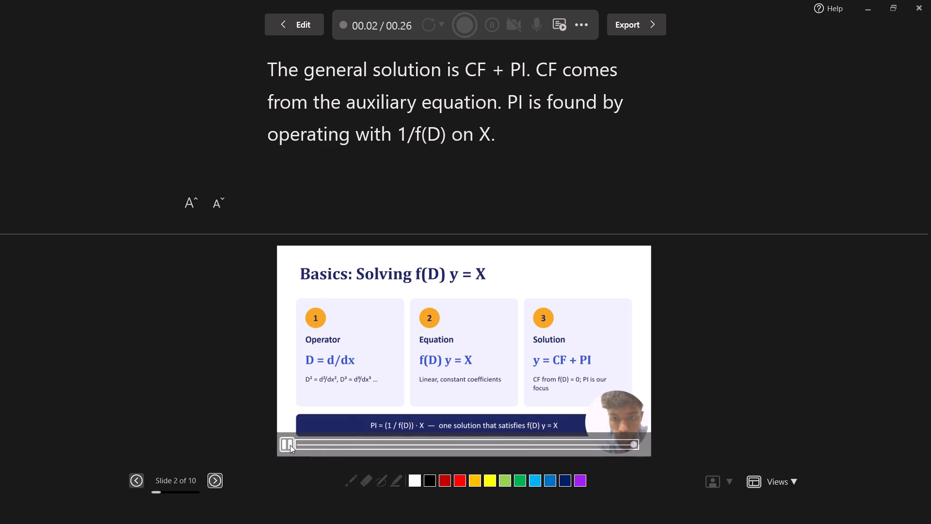
left_click(290, 445)
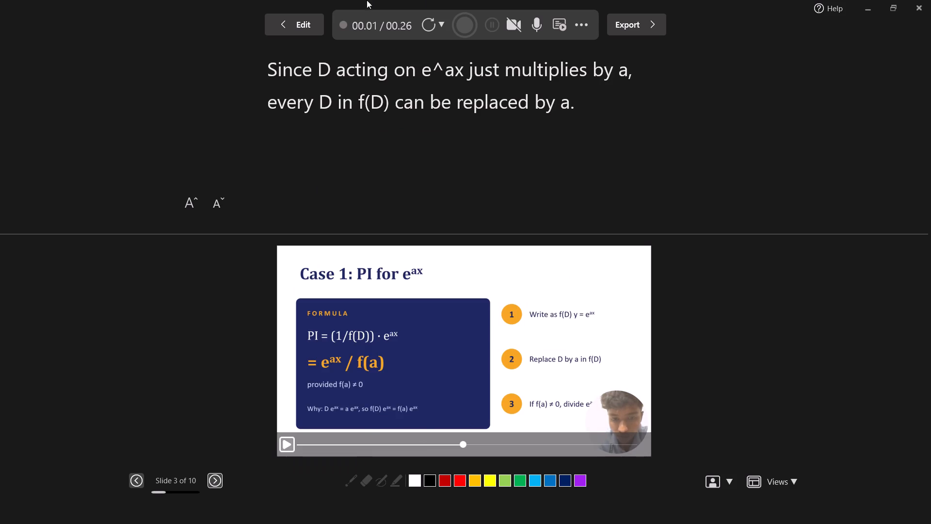
Retake the video on all slides from slide 1, stop after about 2 seconds, and return to the editing view.
left_click(426, 17)
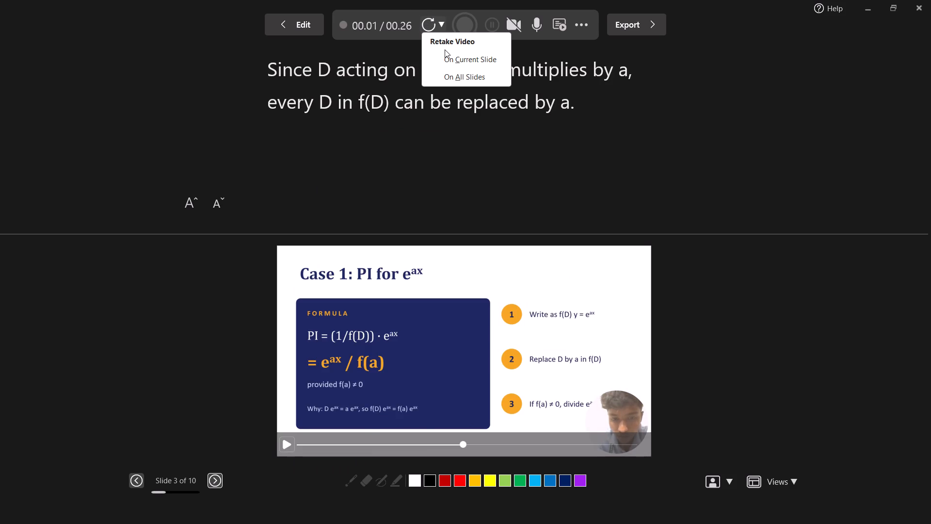
left_click(457, 75)
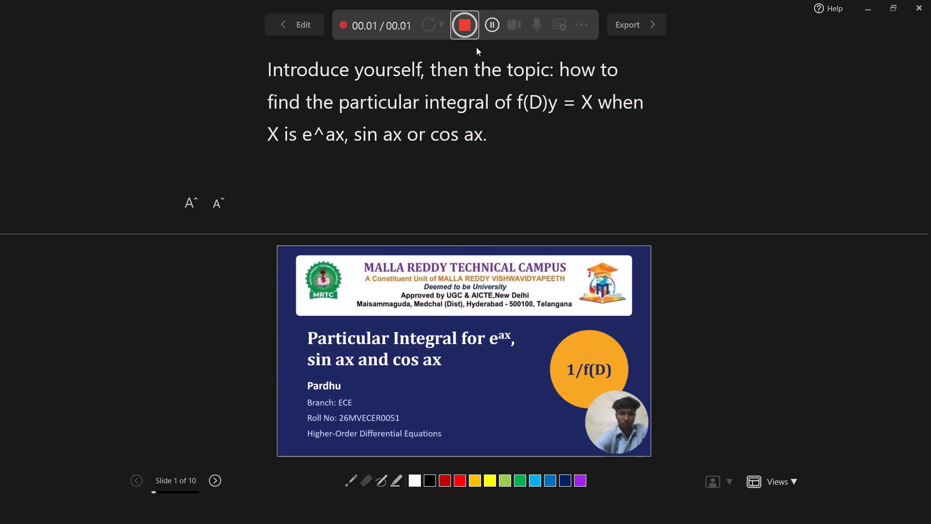
left_click(468, 23)
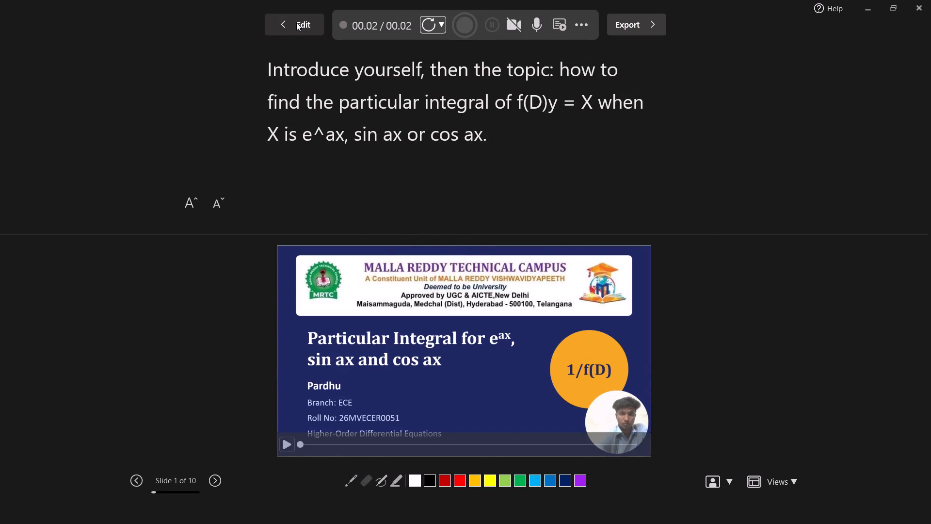
left_click(296, 22)
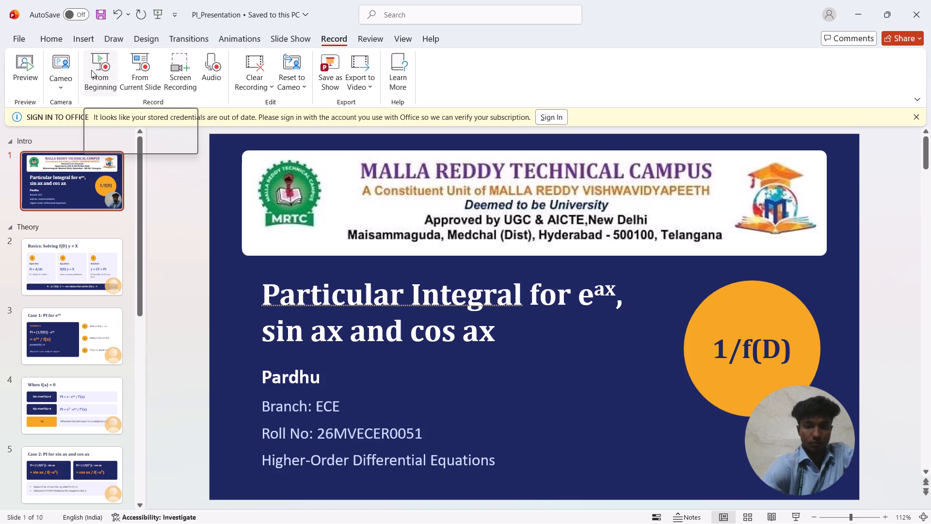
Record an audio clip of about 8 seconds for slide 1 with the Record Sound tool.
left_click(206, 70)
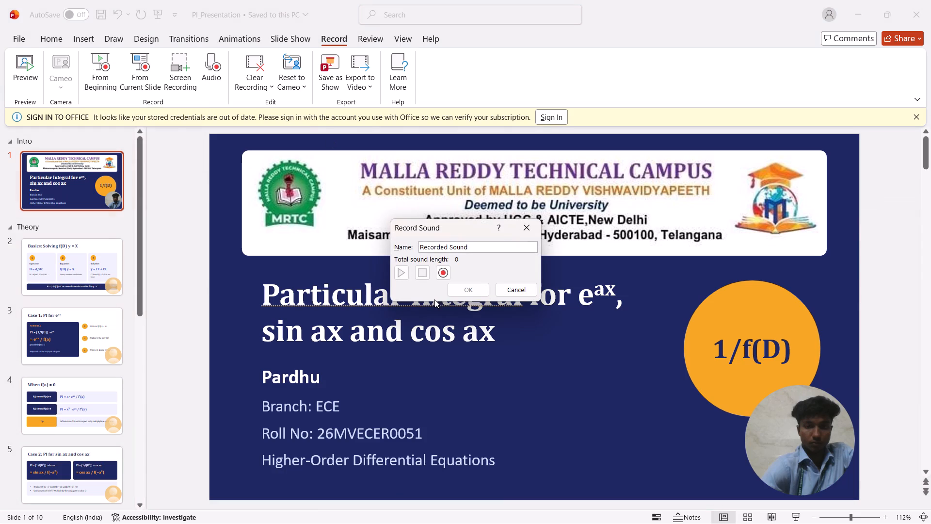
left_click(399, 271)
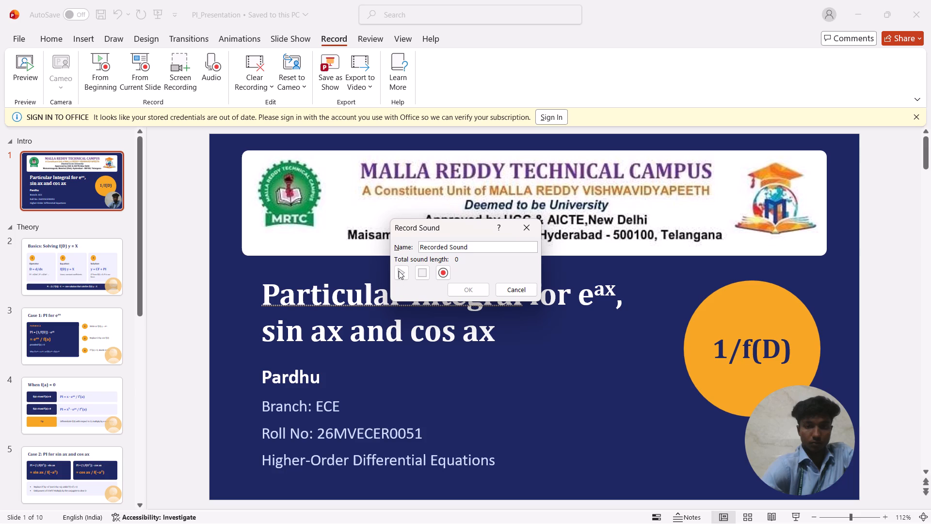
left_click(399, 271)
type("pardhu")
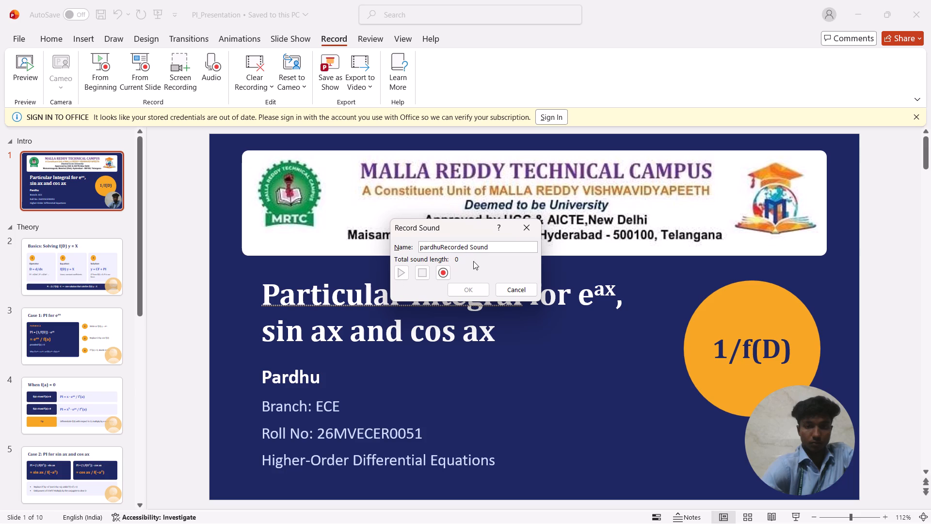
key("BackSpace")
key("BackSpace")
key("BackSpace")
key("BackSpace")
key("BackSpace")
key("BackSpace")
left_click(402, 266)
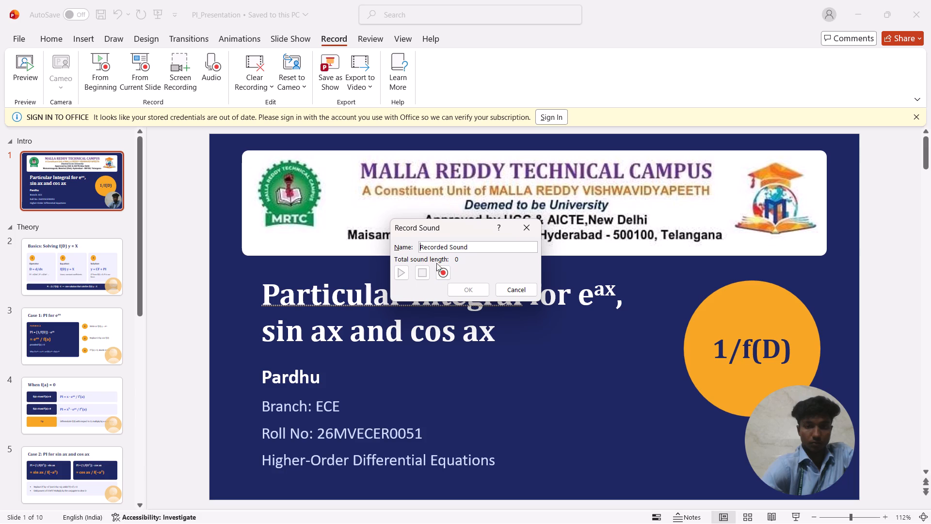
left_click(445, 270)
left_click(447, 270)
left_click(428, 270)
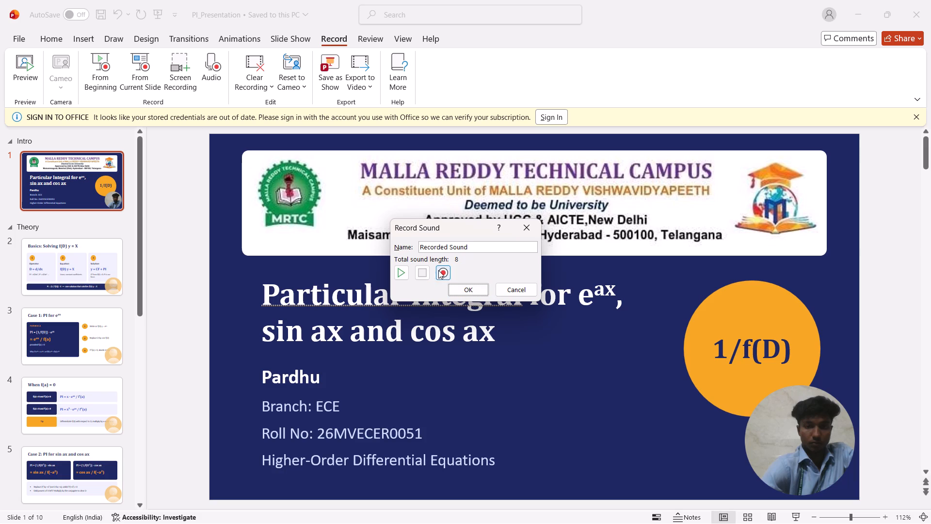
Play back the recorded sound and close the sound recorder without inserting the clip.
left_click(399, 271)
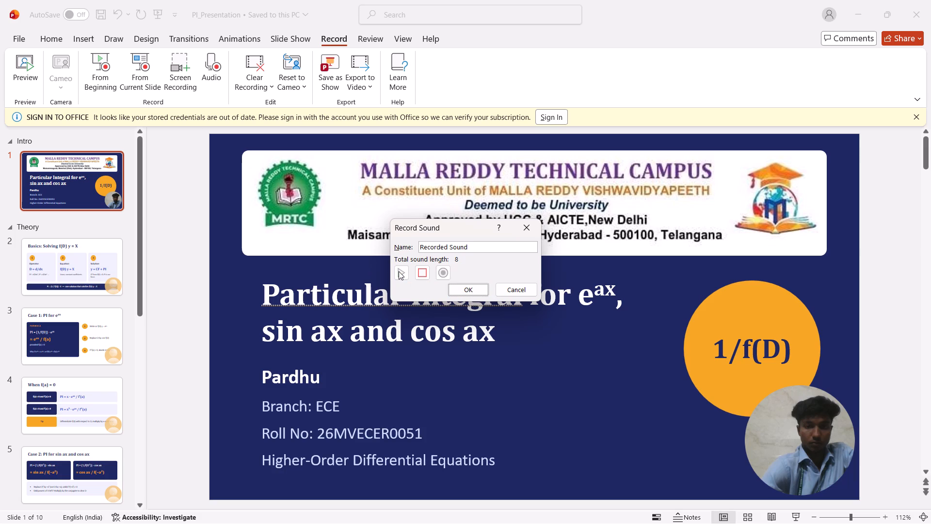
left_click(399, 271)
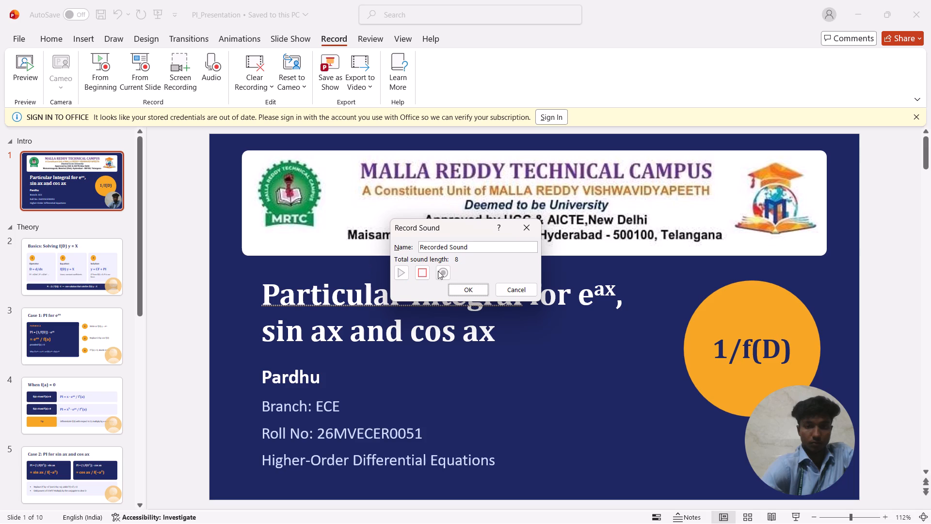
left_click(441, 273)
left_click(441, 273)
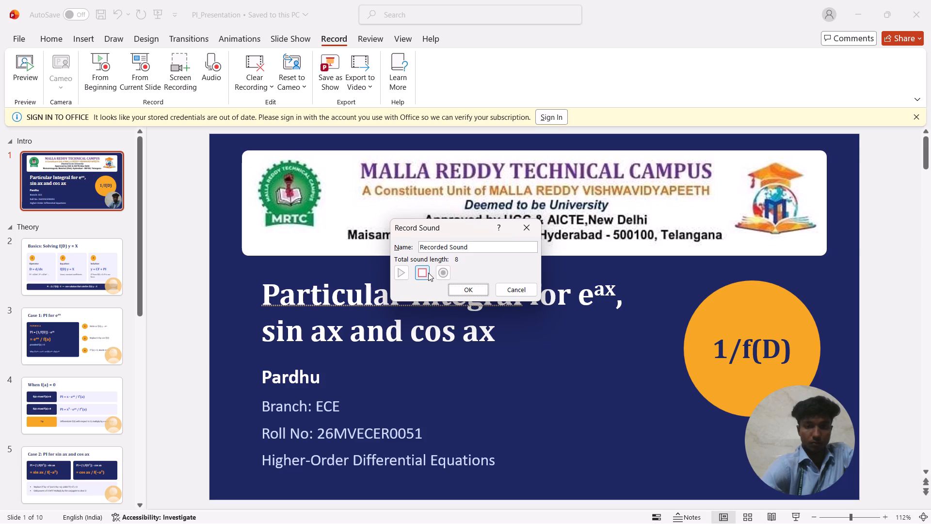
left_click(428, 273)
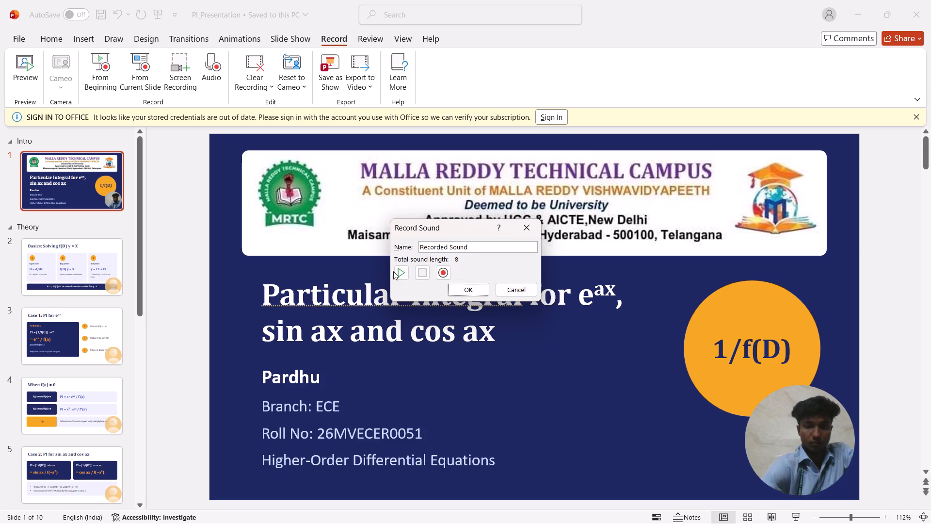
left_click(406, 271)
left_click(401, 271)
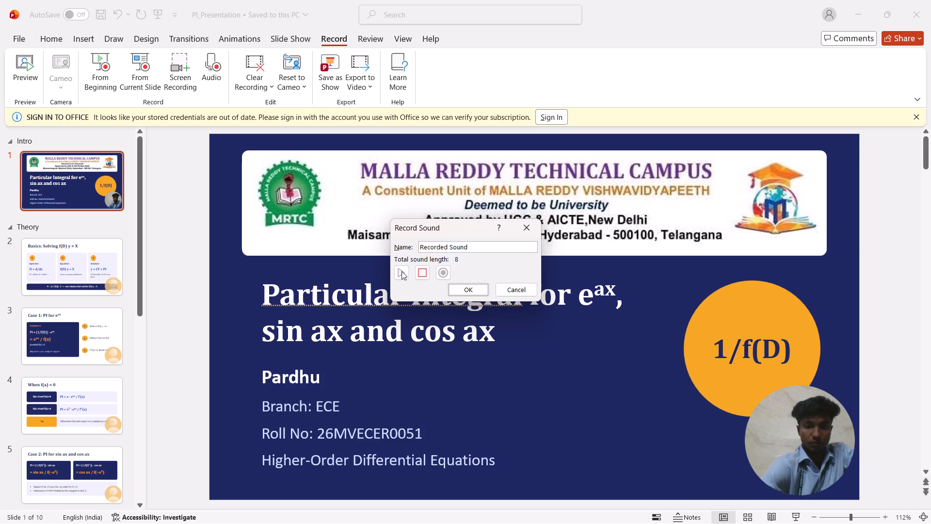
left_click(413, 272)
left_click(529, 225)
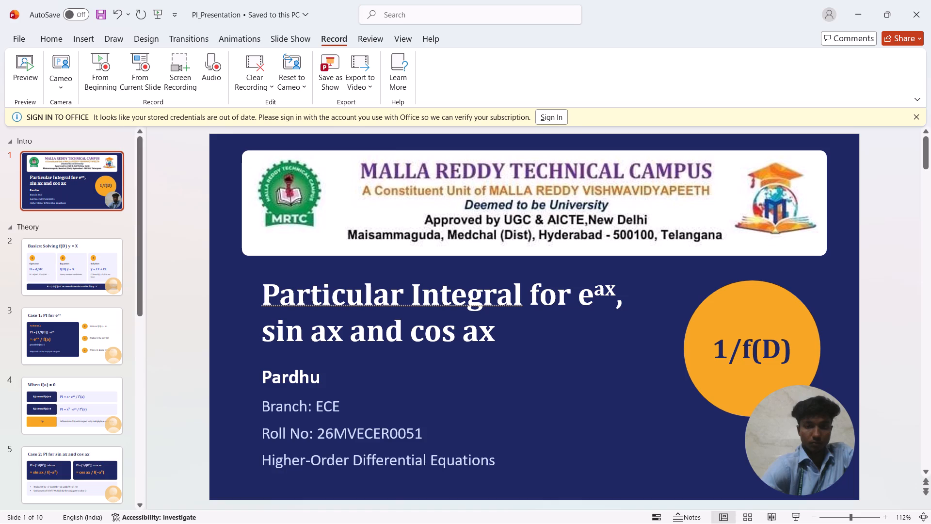
Delete the topmost camera video over the 1/f(D) circle on slide 1.
left_click(839, 454)
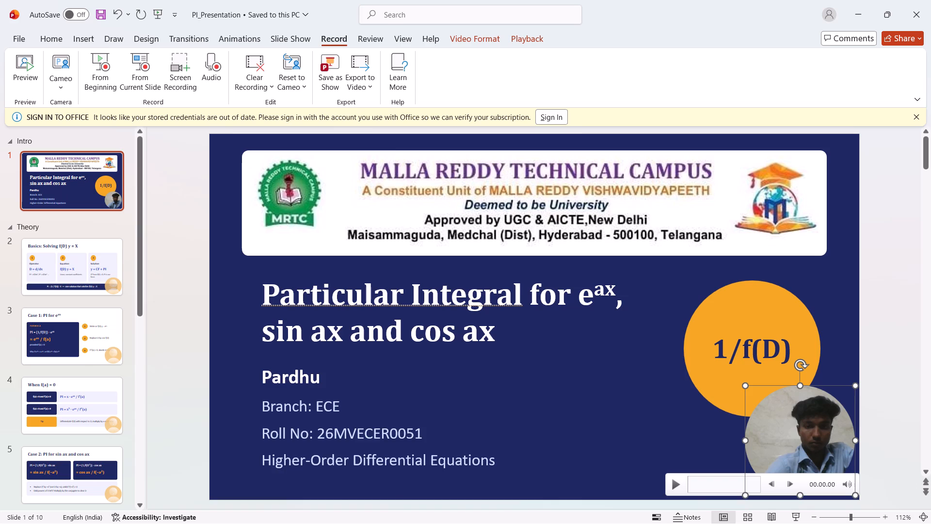
key("Delete")
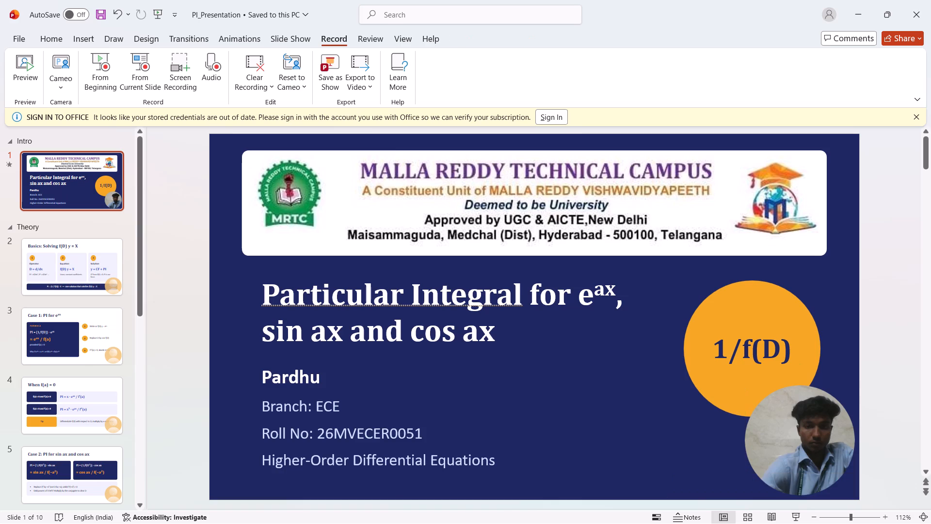
Play back the remaining camera video on slide 1 and replay it with its volume raised.
left_click(796, 409)
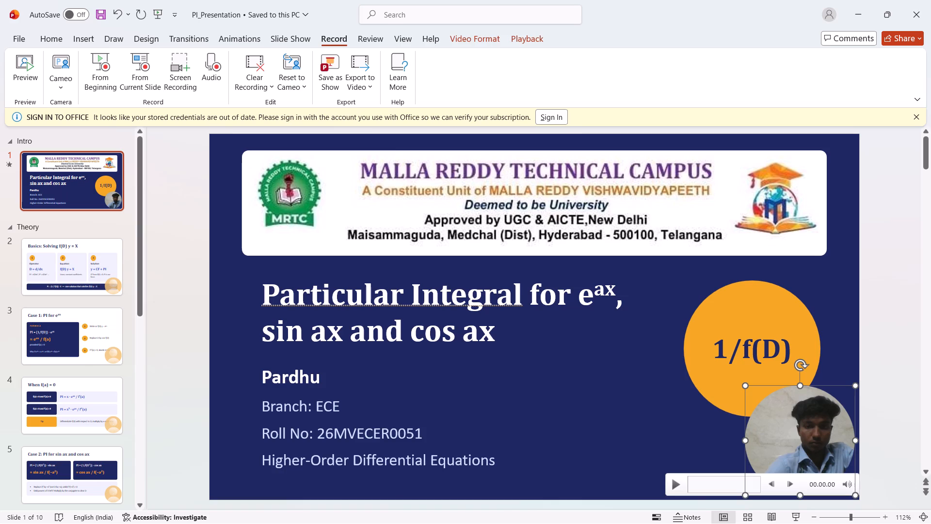
left_click(676, 482)
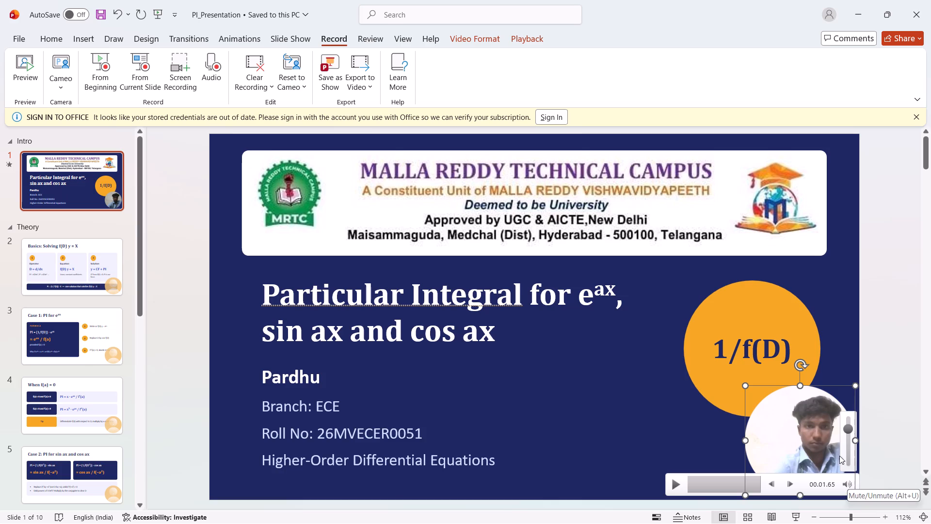
left_click(846, 421)
left_click(849, 419)
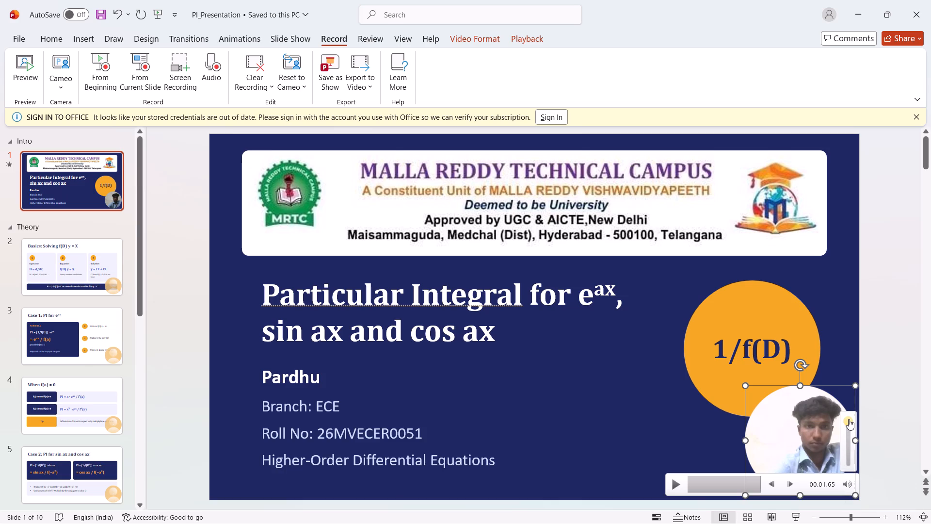
left_click(675, 477)
Delete the remaining camera video from slide 1.
left_click(809, 436)
key("Delete")
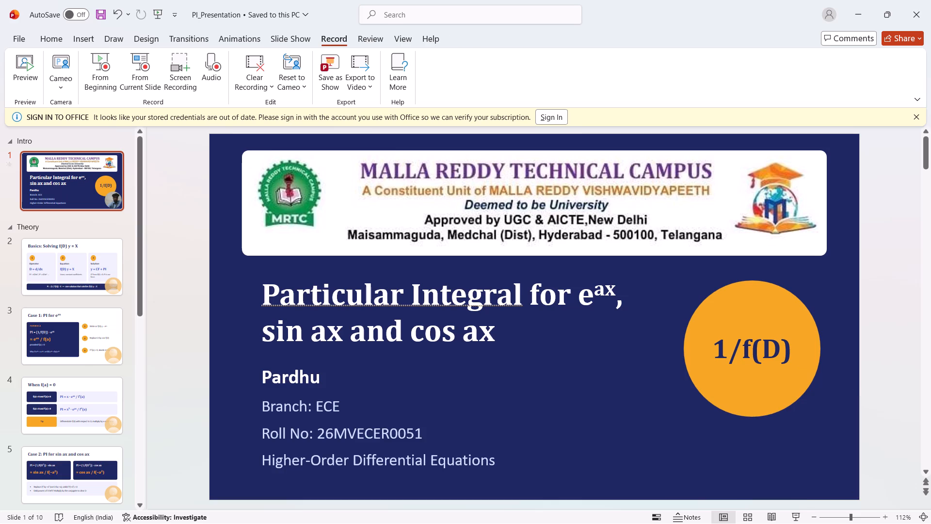
Delete the camera cameo placeholders from slides 2, 3 and 4 in the Theory section.
left_click(73, 240)
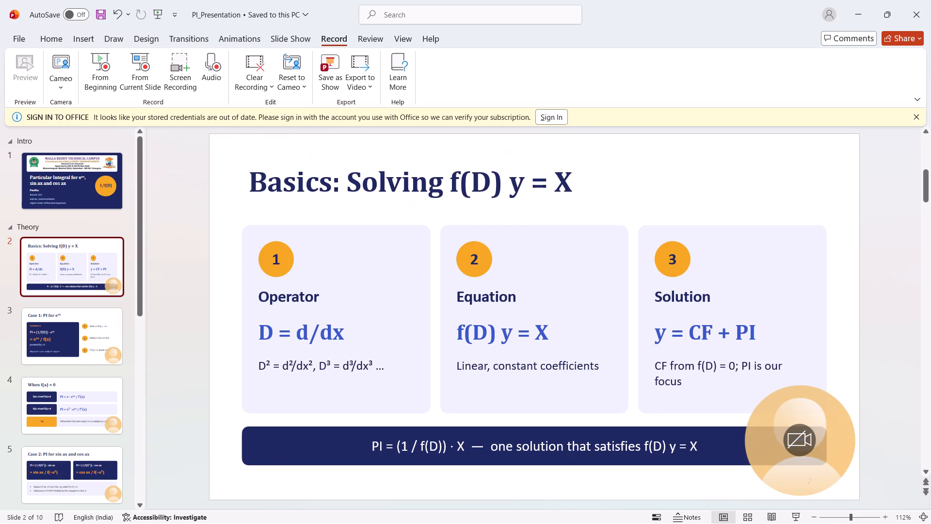
left_click(831, 418)
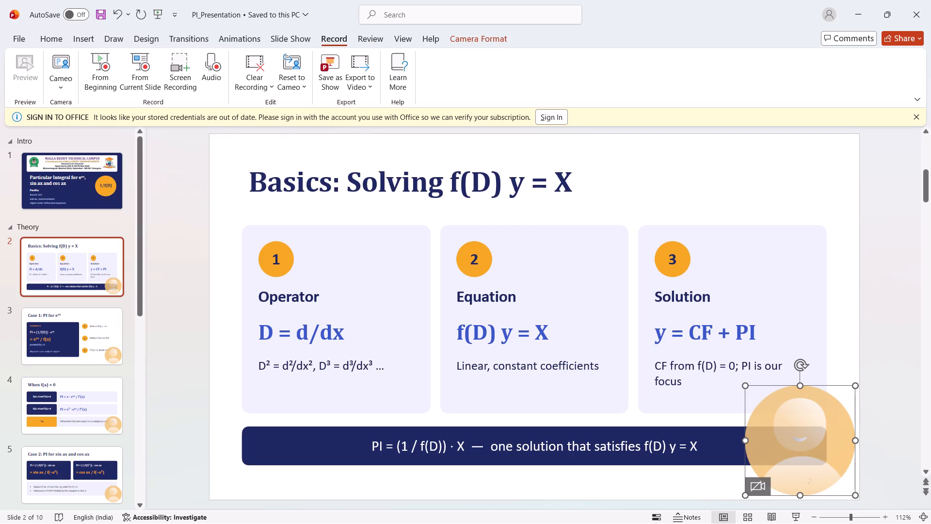
key("Delete")
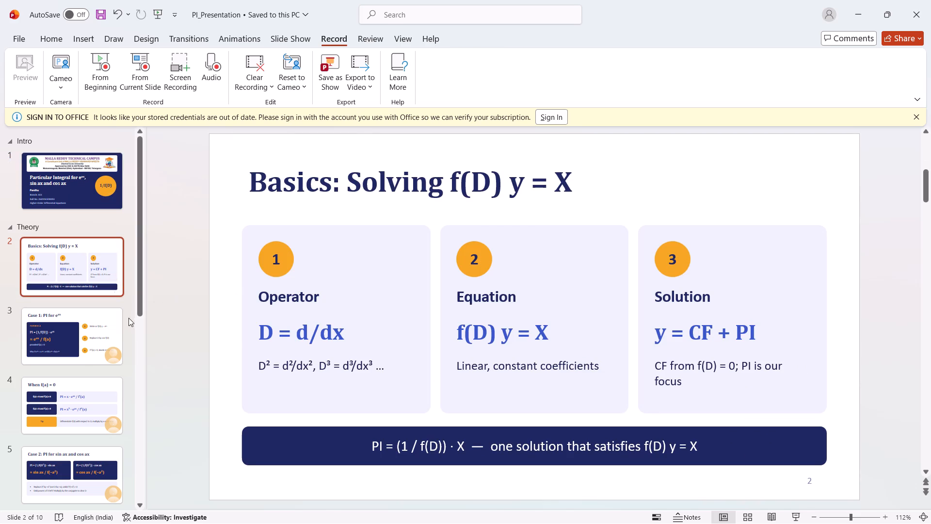
left_click(100, 318)
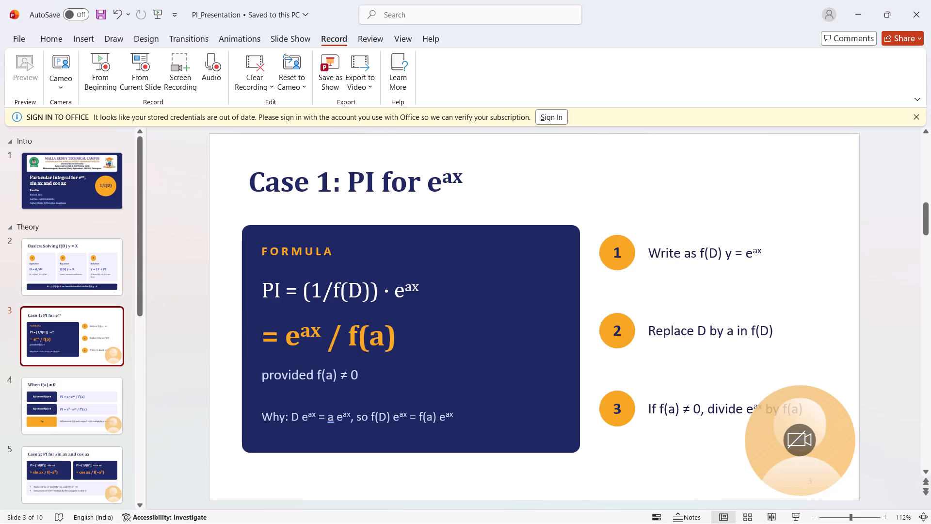
left_click(811, 411)
key("Delete")
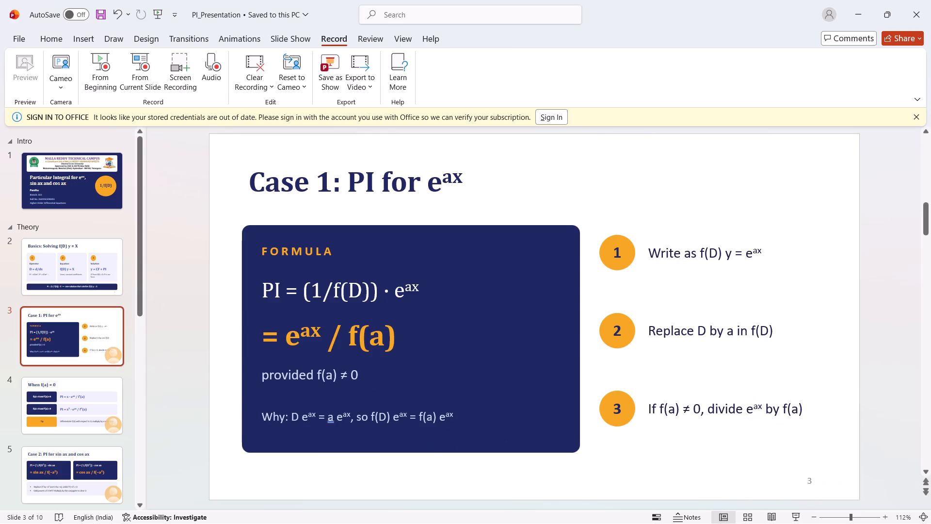
left_click(57, 398)
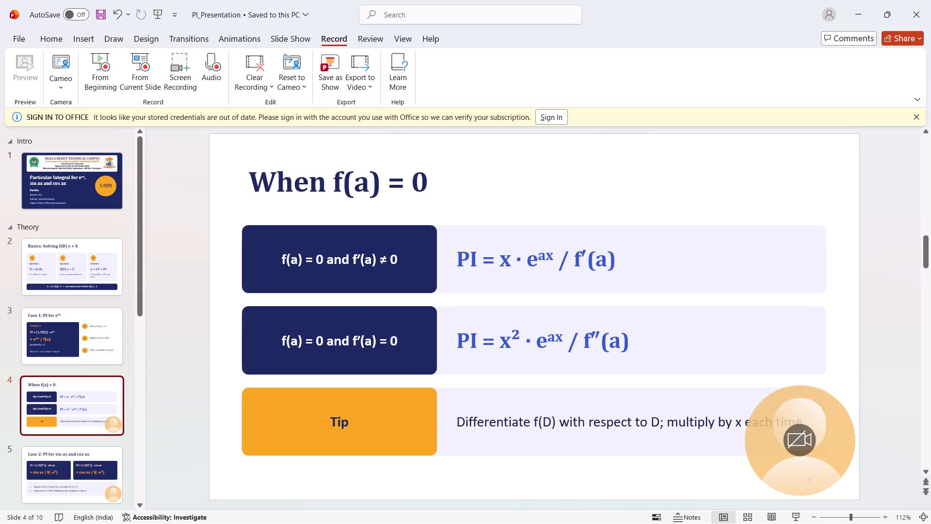
left_click(803, 407)
key("Delete")
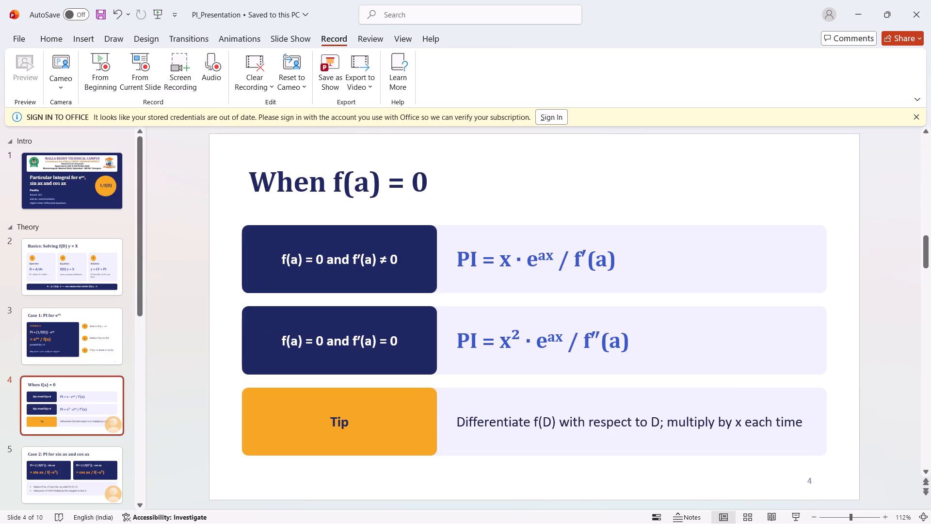
Delete the camera cameo placeholders from slides 5 and 6, the last two slides of the Theory section.
left_click(64, 485)
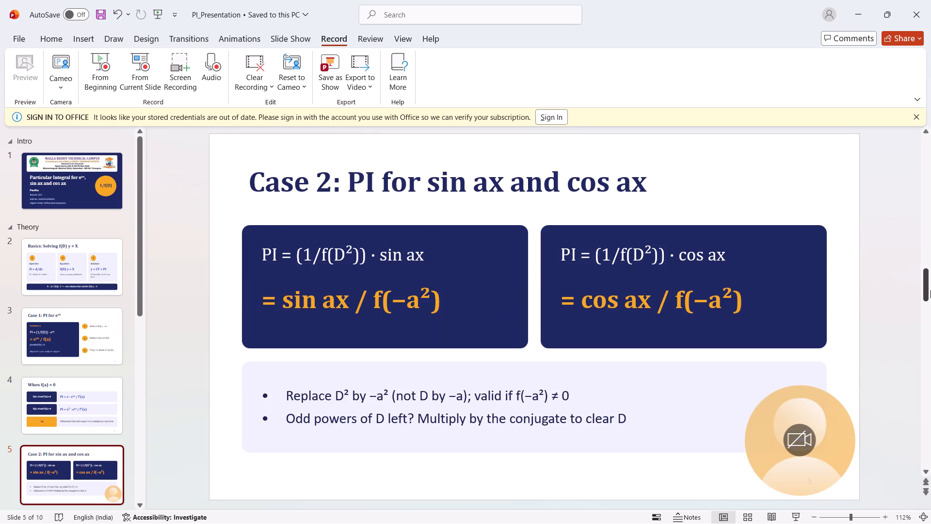
left_click(834, 422)
key("Delete")
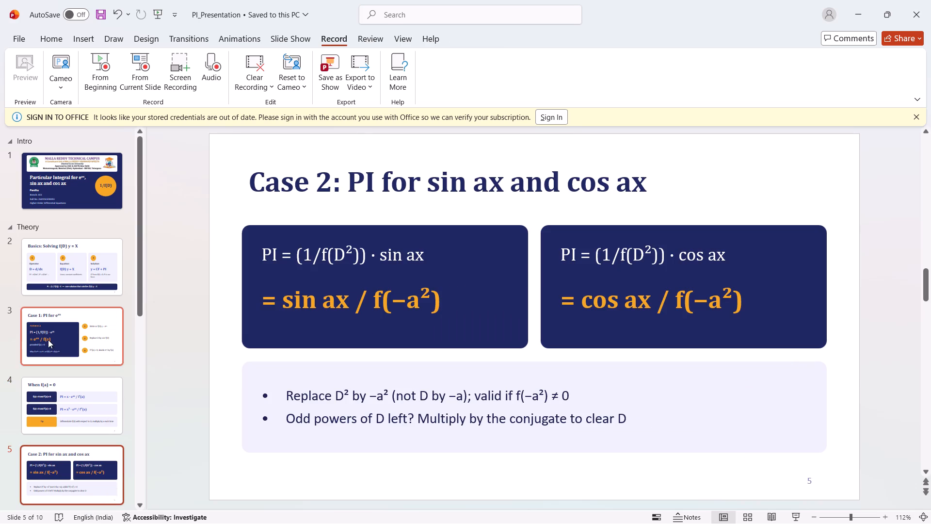
scroll(48, 340, "down", 4)
left_click(105, 160)
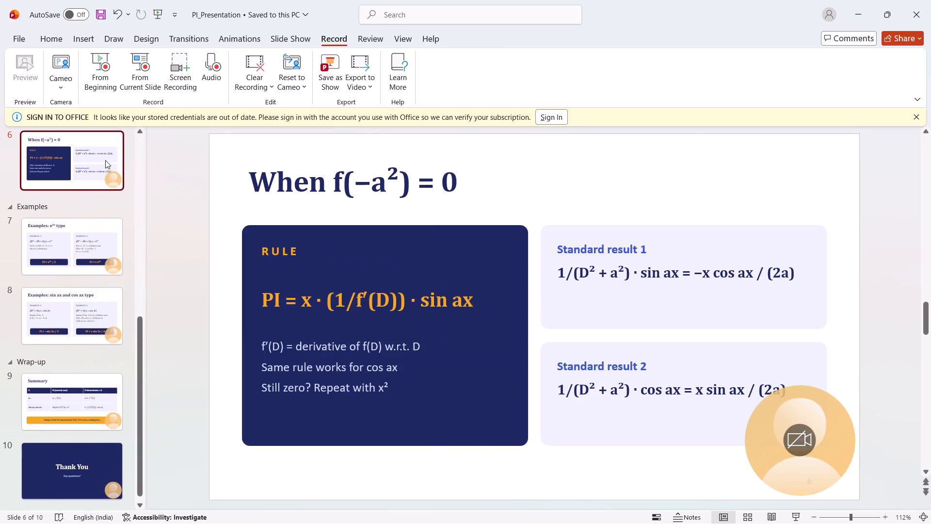
left_click(809, 402)
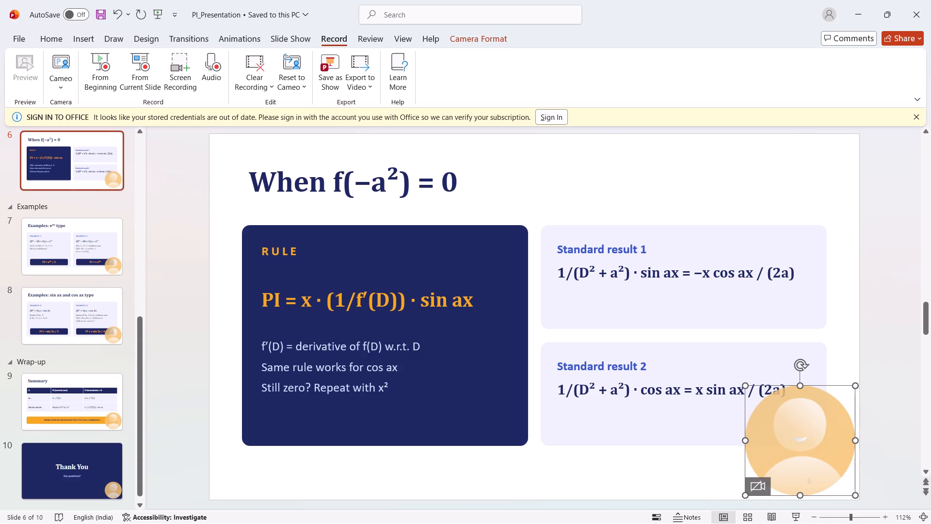
key("Delete")
Delete the camera cameo placeholders from slides 7 and 8 in the Examples section.
left_click(88, 255)
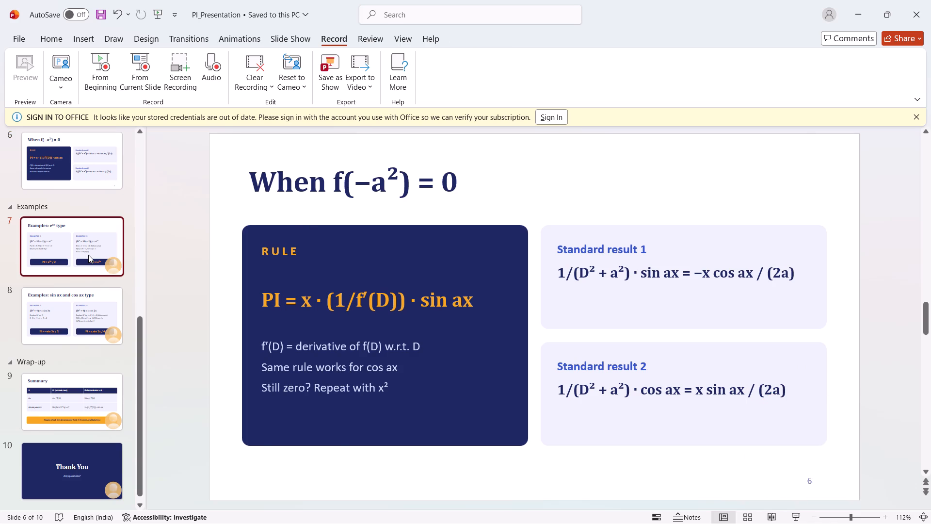
left_click(809, 422)
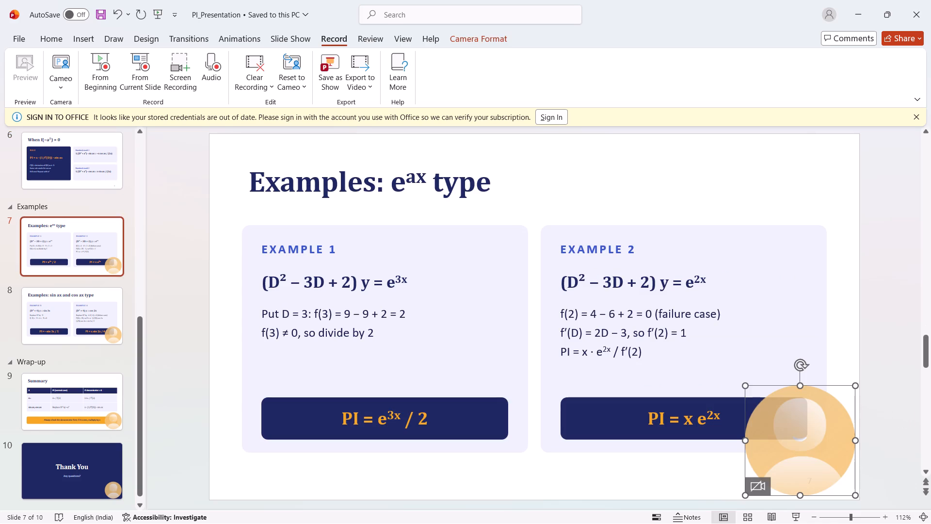
key("Delete")
left_click(119, 330)
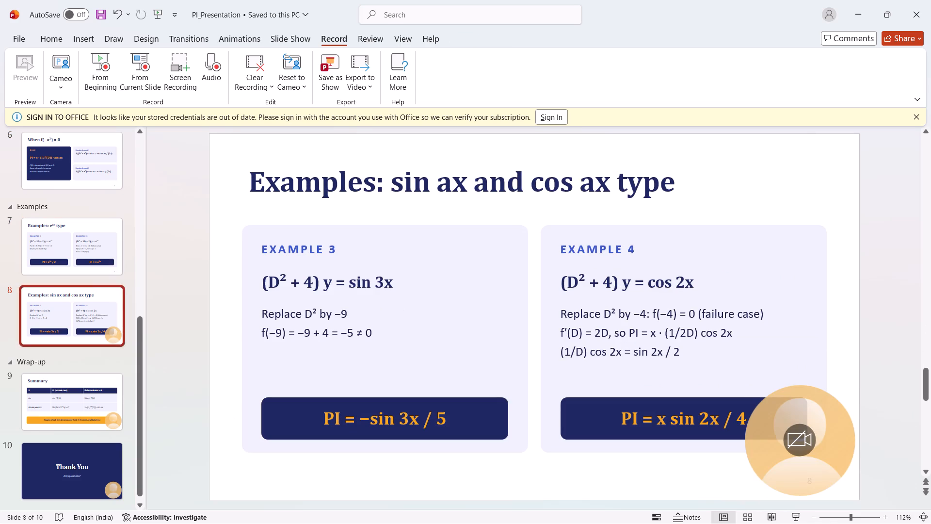
left_click(829, 412)
key("Delete")
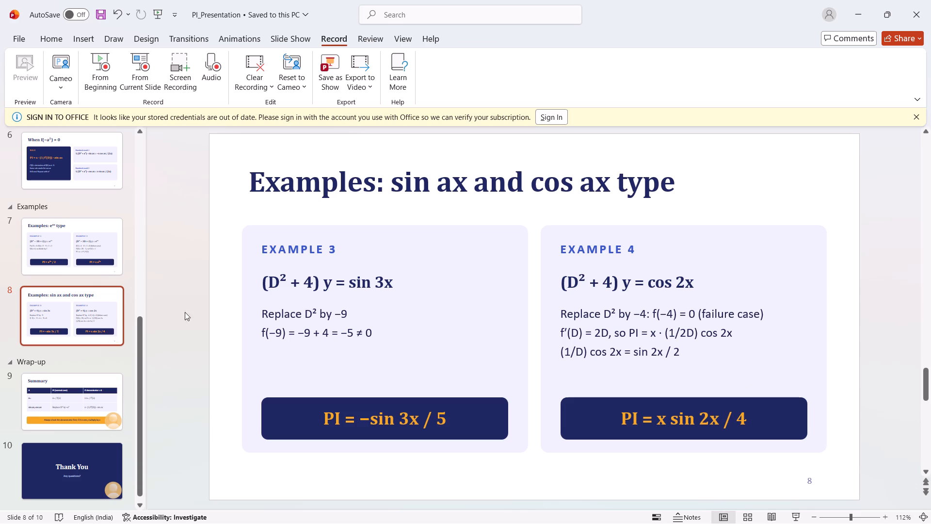
Delete the camera cameo placeholders from the Summary and Thank You slides in the Wrap-up section.
left_click(78, 394)
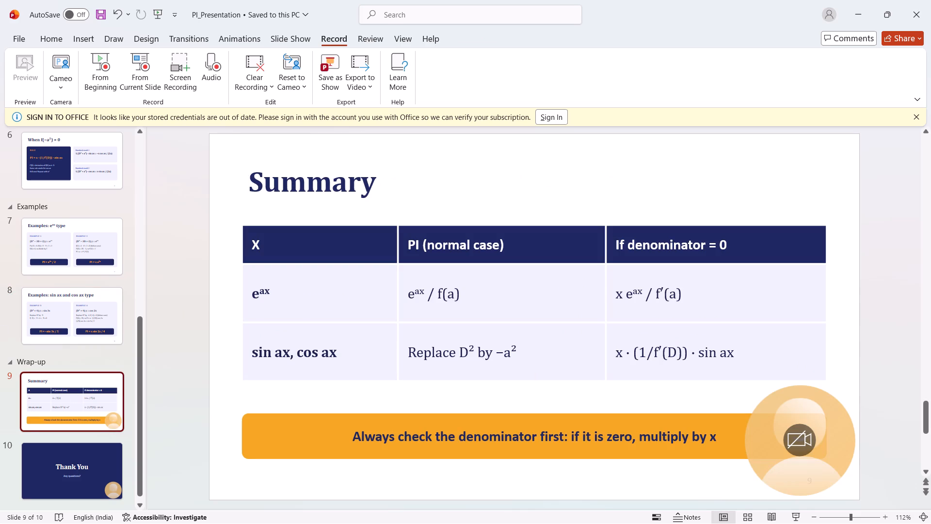
left_click(802, 410)
key("Delete")
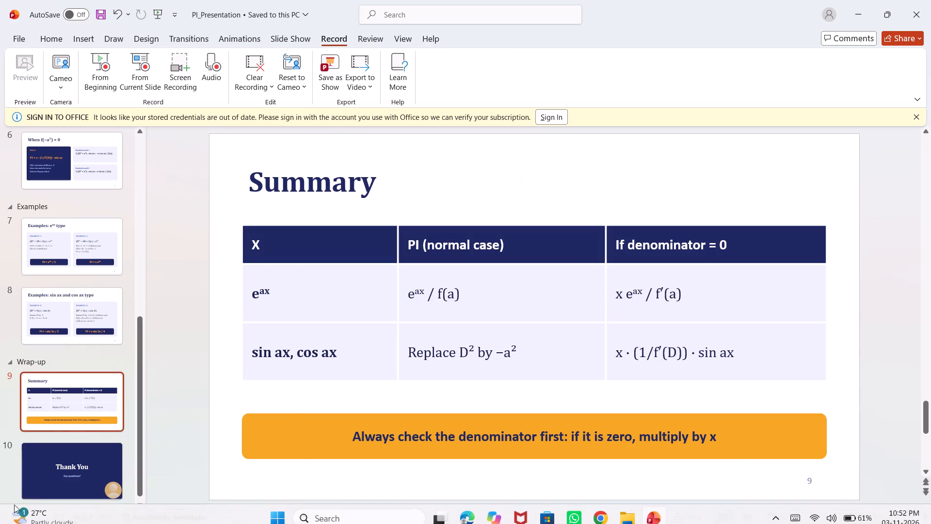
left_click(52, 484)
left_click(820, 406)
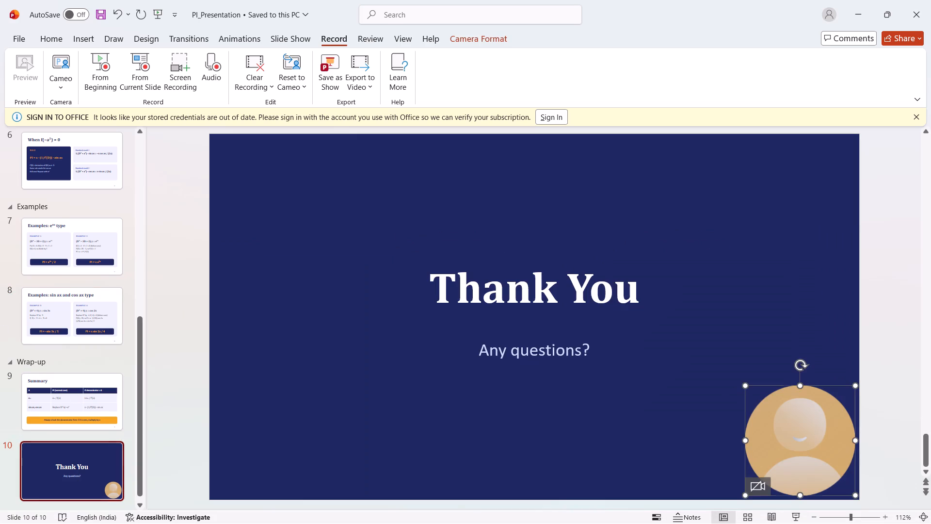
key("Delete")
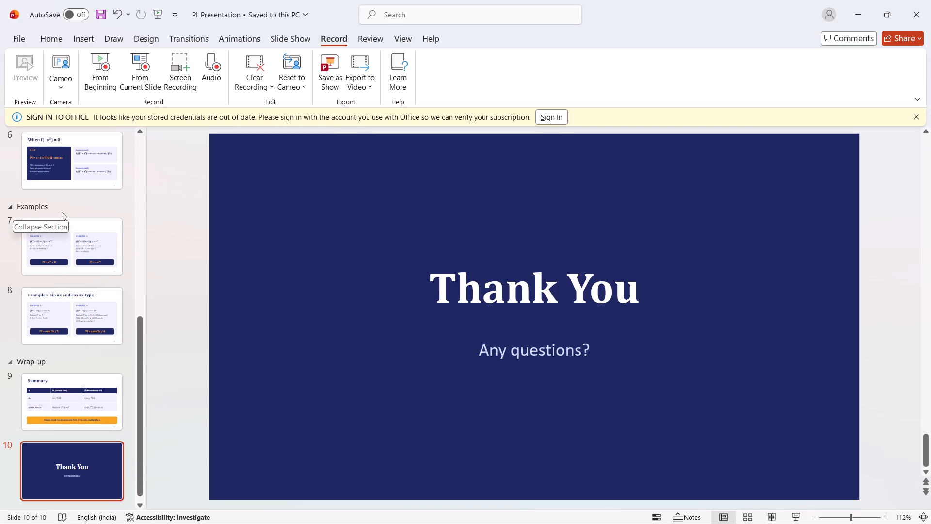
Return to the title slide in the Intro section.
scroll(81, 213, "up", 20)
scroll(81, 213, "up", 1)
left_click(83, 189)
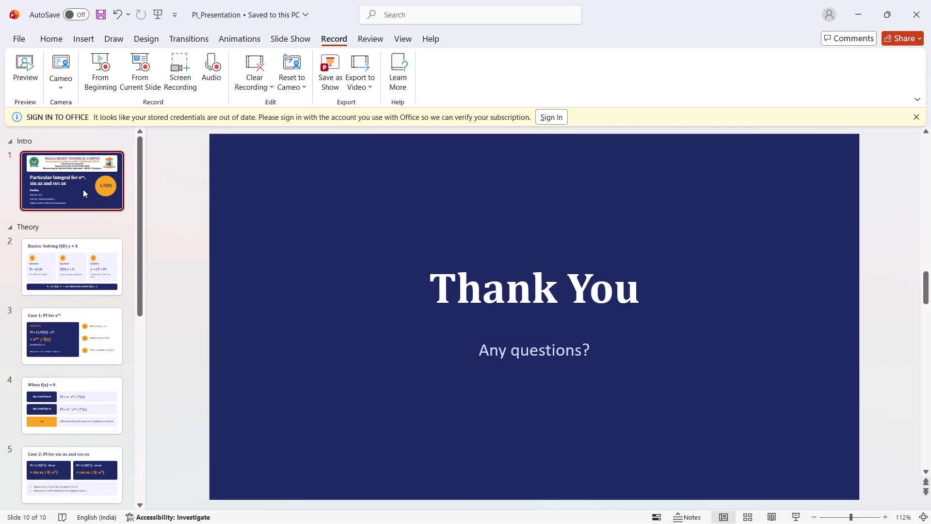
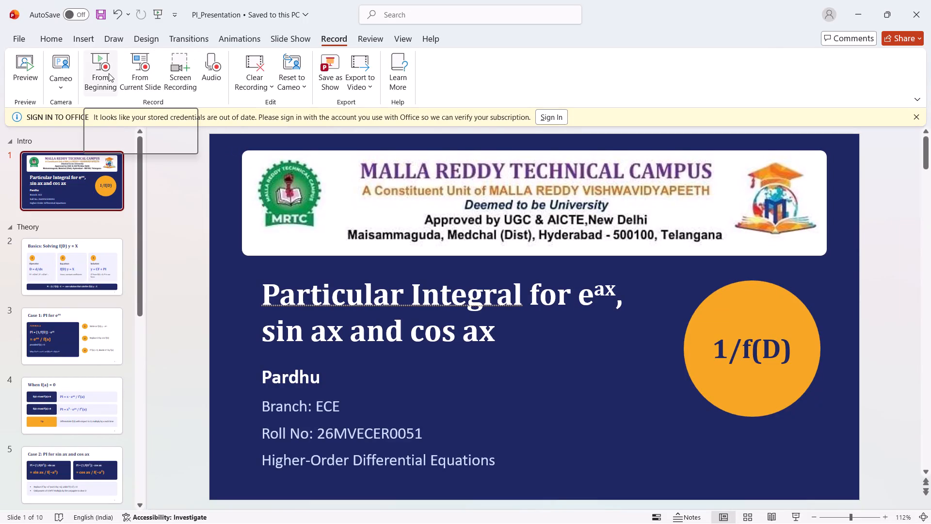
Open the recording view from the first slide and discard the existing takes on all slides for a retake.
left_click(109, 73)
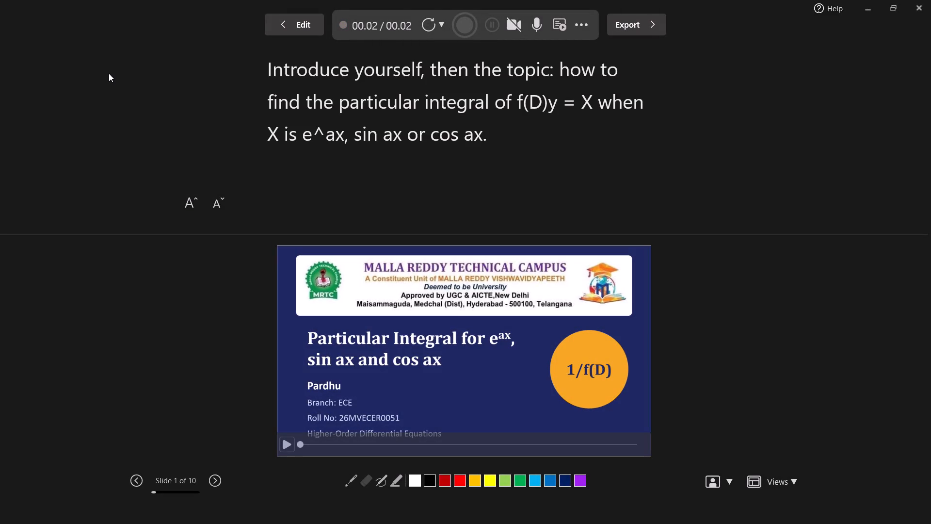
left_click(466, 33)
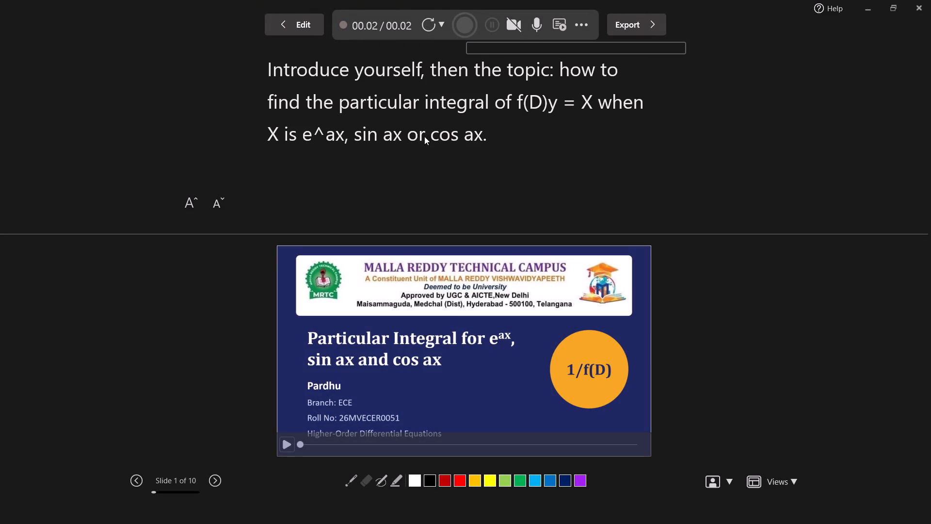
left_click(424, 136)
left_click(430, 24)
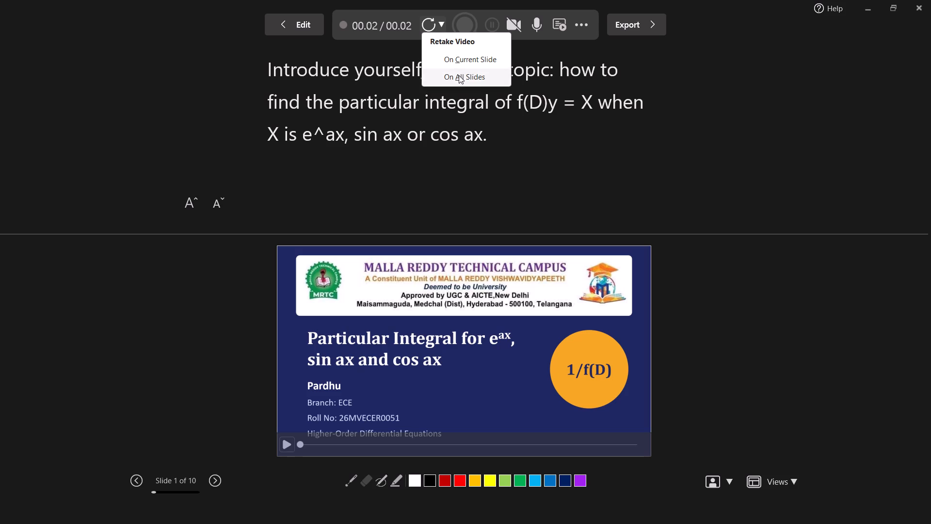
left_click(459, 74)
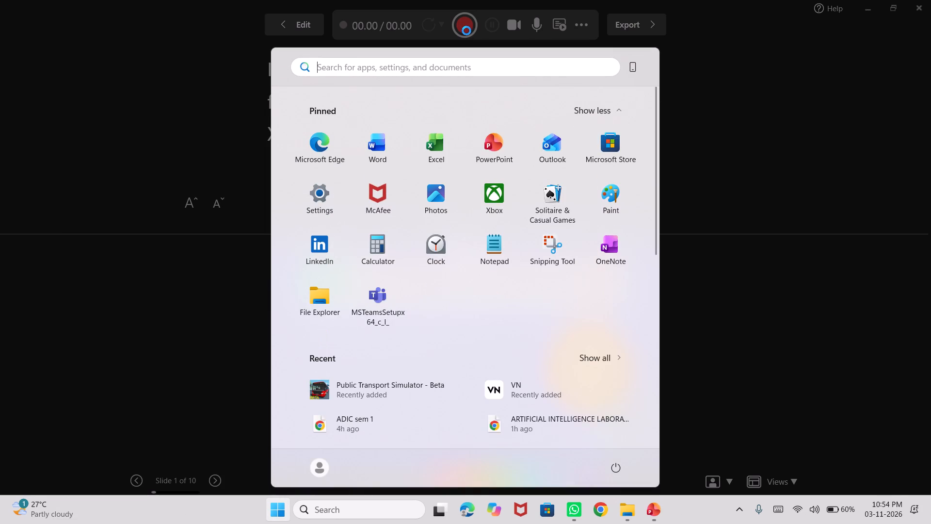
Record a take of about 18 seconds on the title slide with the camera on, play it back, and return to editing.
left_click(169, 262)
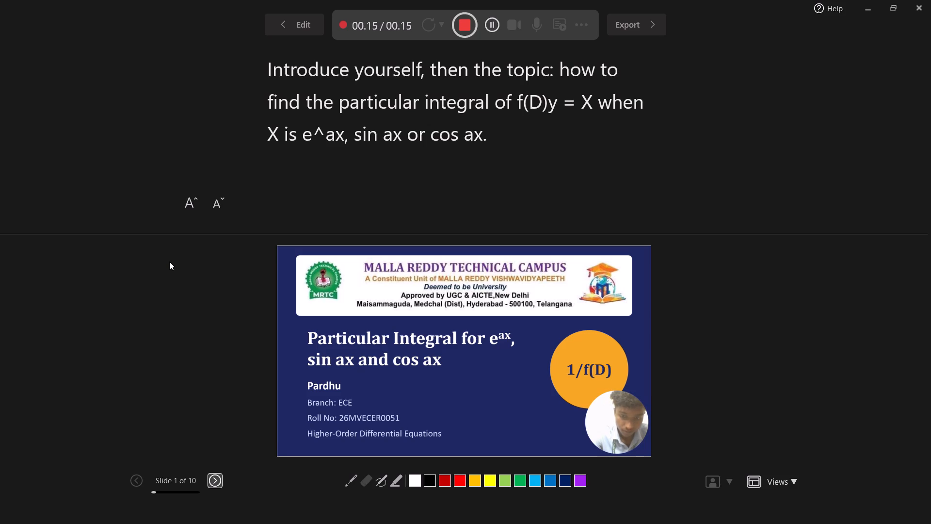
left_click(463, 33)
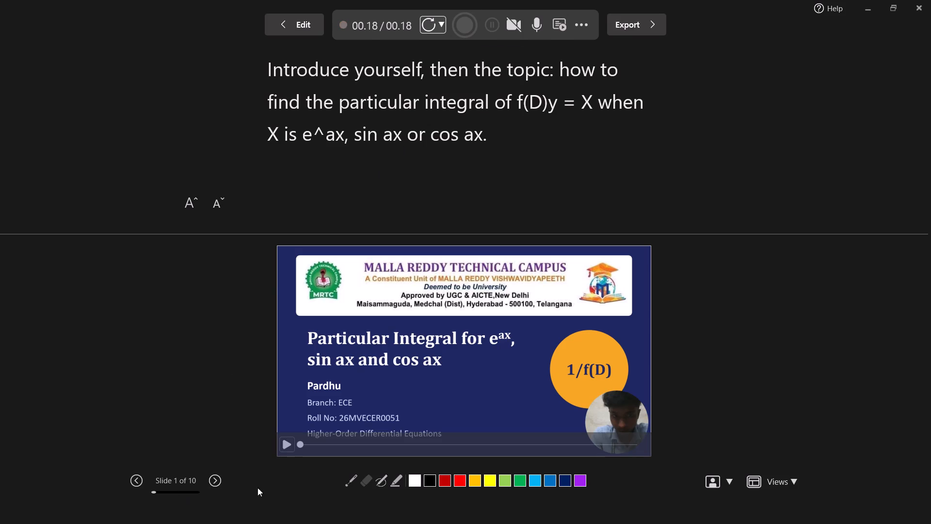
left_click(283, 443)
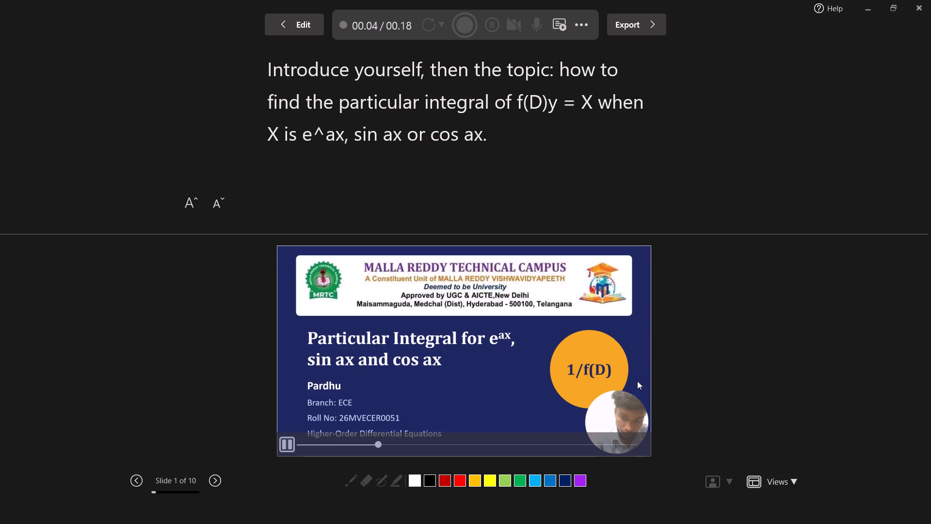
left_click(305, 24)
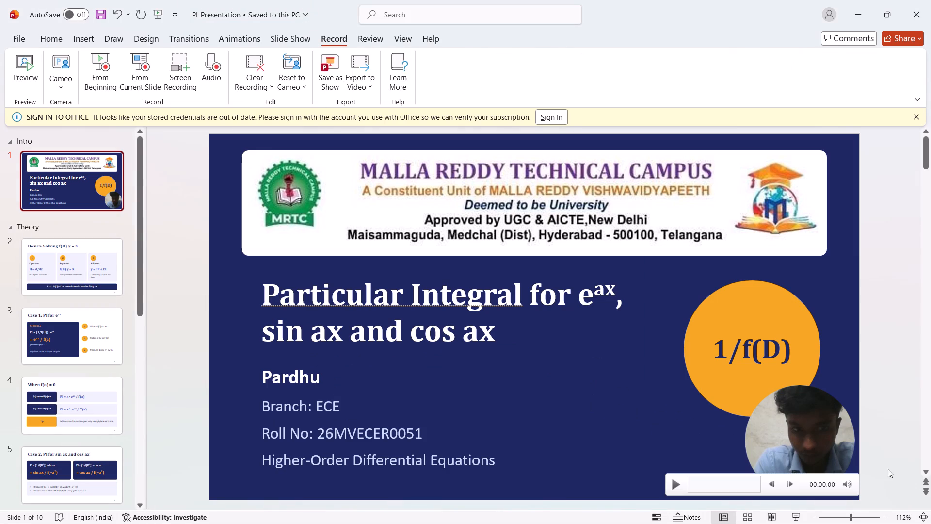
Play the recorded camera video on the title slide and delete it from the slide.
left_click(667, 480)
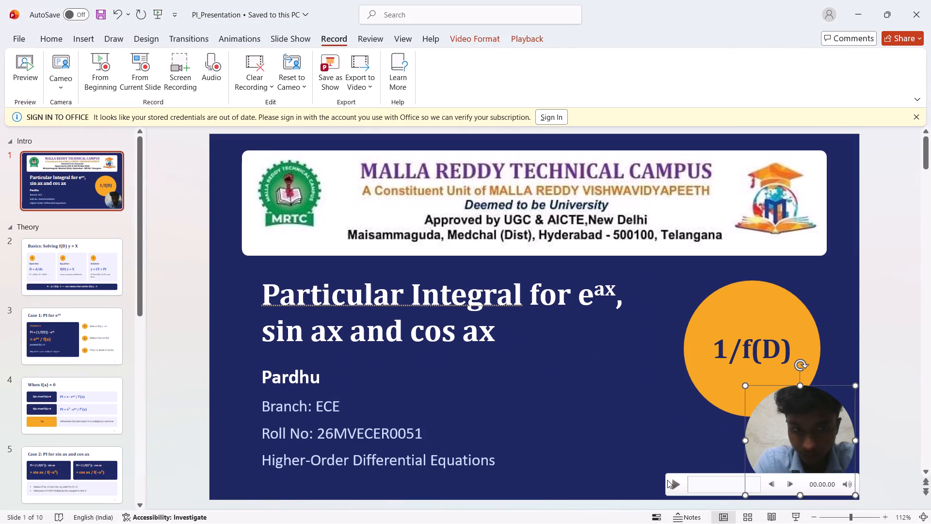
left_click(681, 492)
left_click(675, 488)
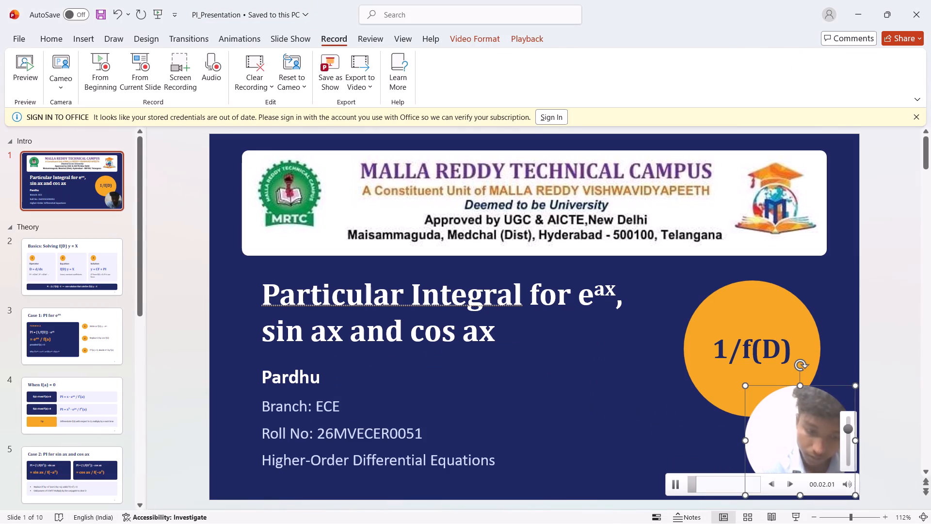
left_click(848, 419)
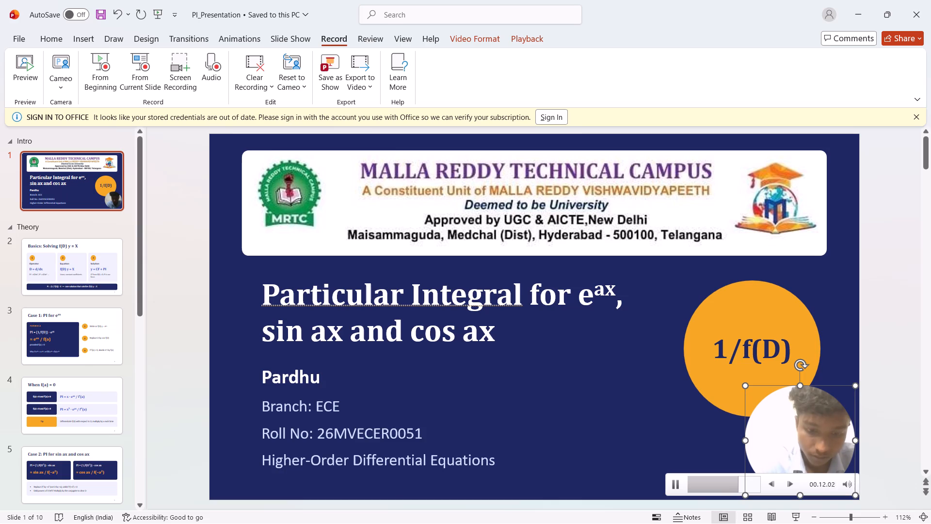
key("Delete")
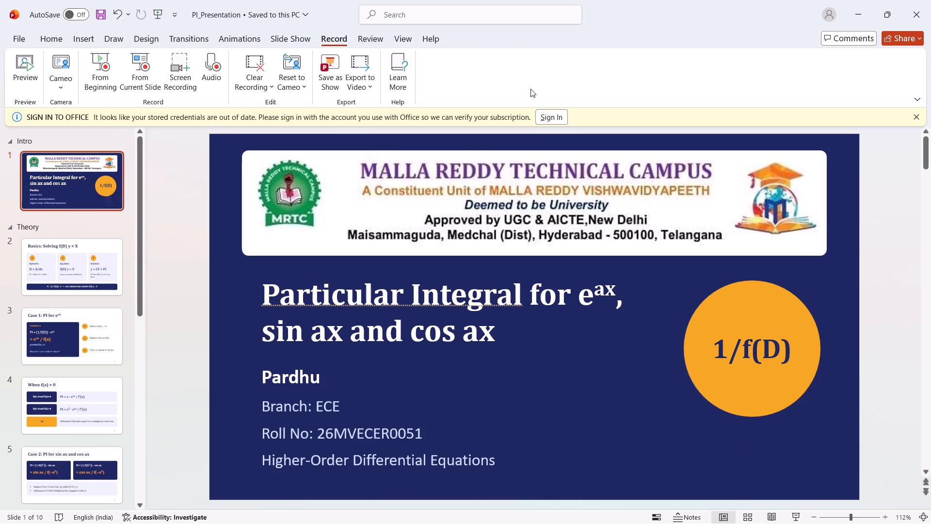
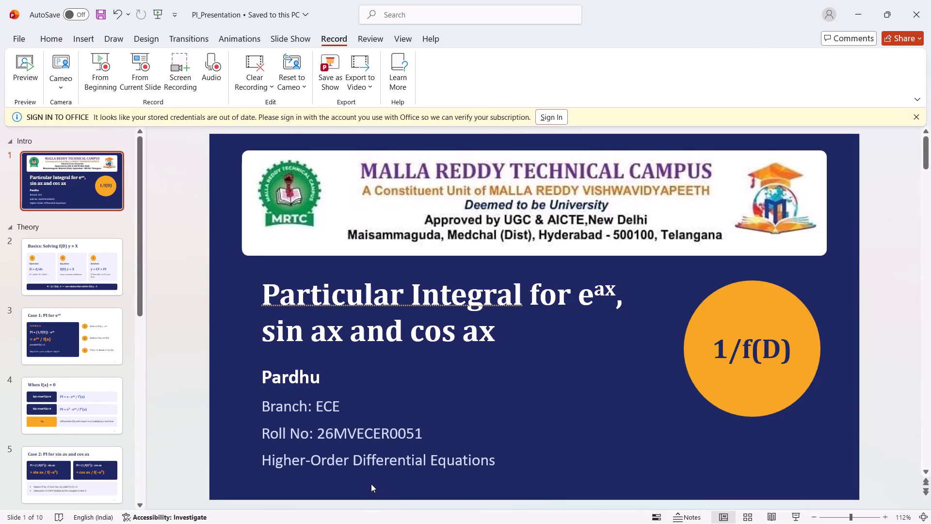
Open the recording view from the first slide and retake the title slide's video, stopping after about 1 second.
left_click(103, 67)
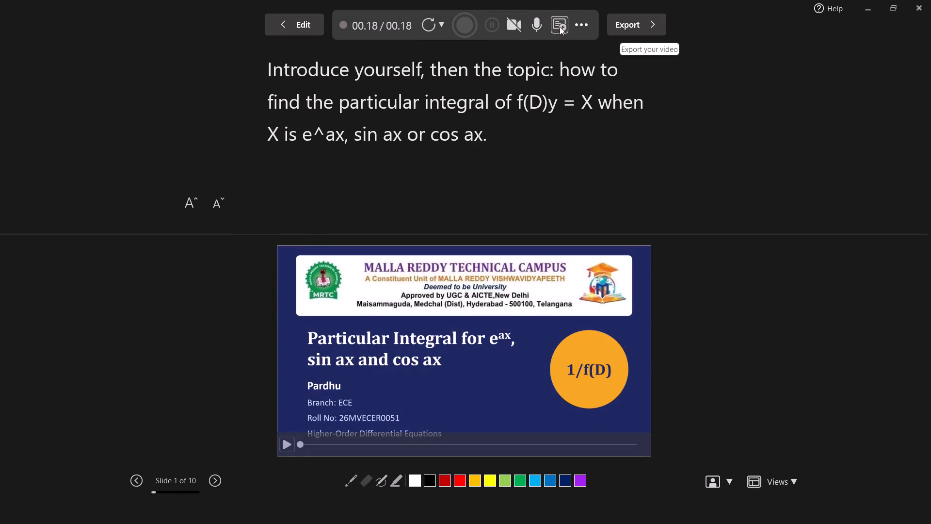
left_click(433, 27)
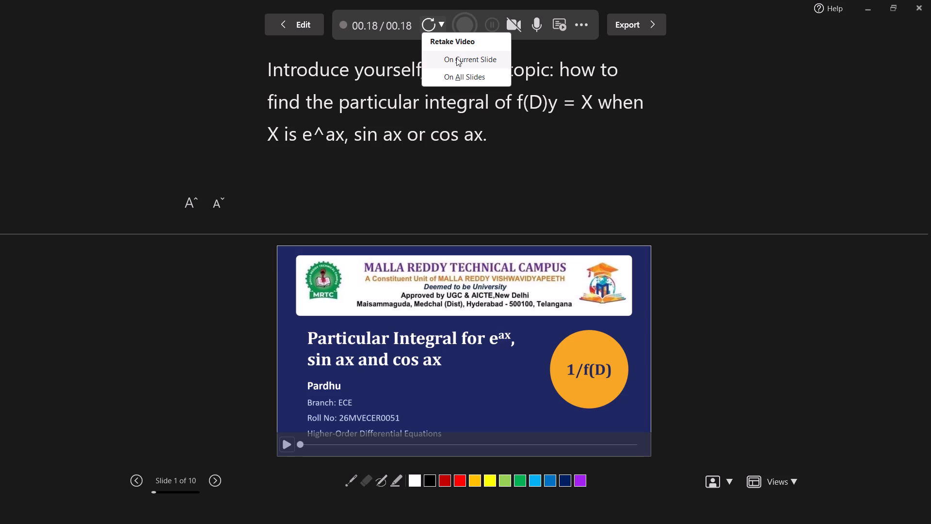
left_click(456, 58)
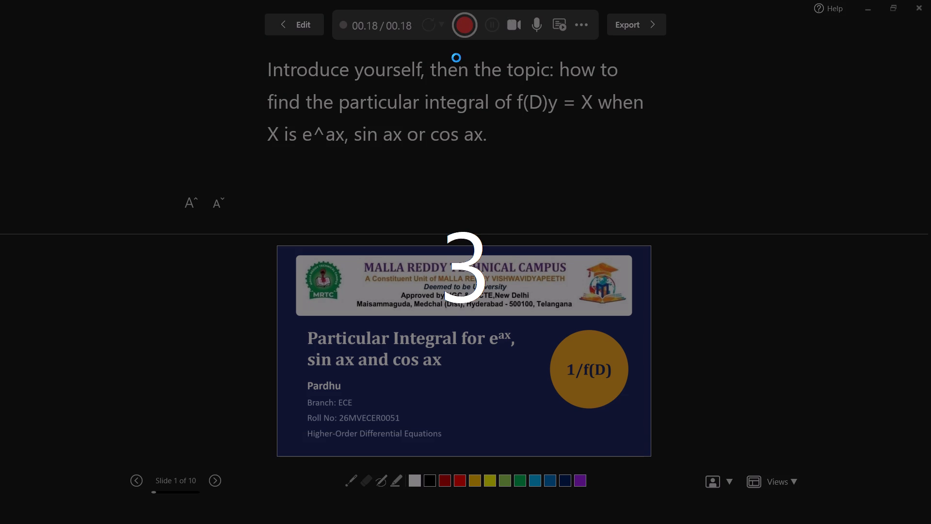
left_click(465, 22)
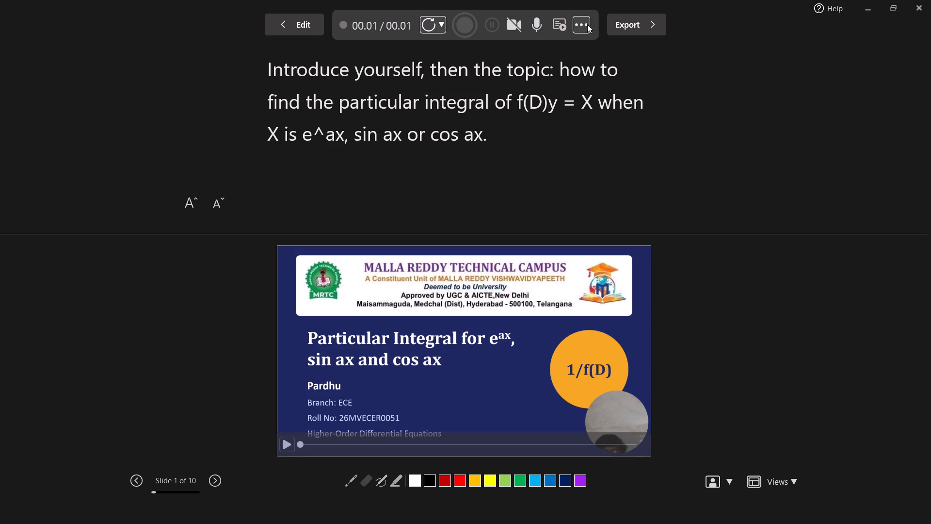
Set the recording microphone to Microphone (Realtek(R) Audio).
left_click(587, 24)
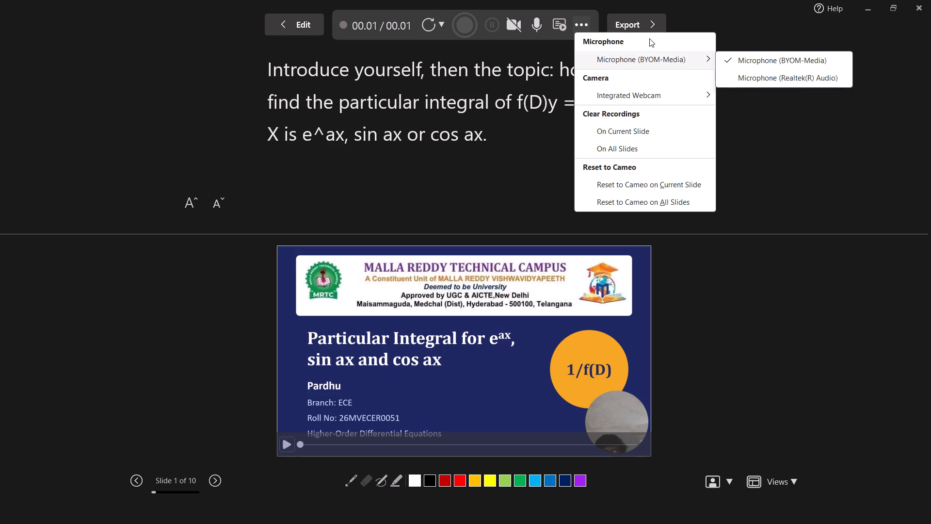
left_click(646, 57)
left_click(733, 76)
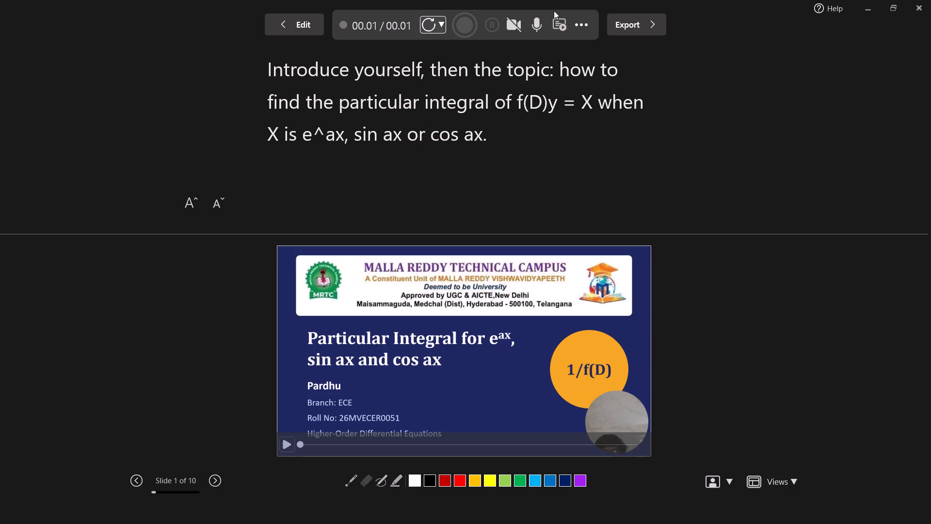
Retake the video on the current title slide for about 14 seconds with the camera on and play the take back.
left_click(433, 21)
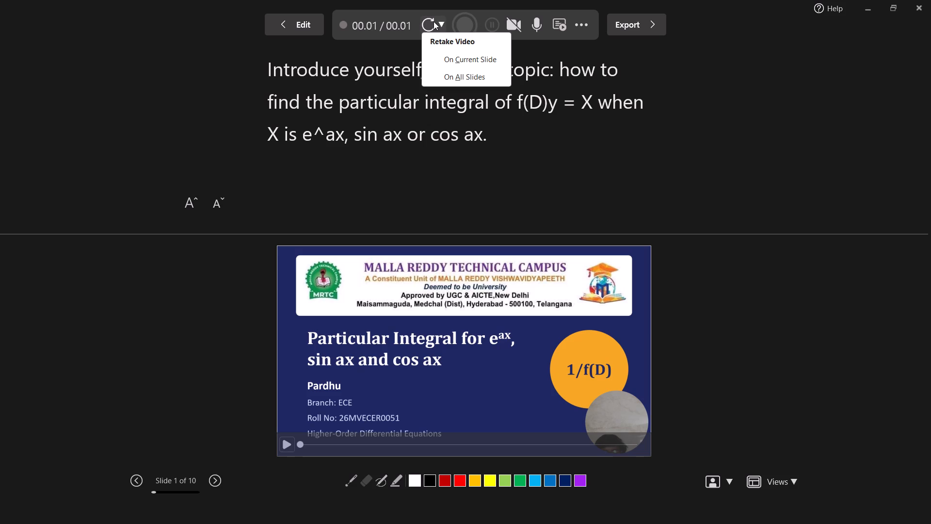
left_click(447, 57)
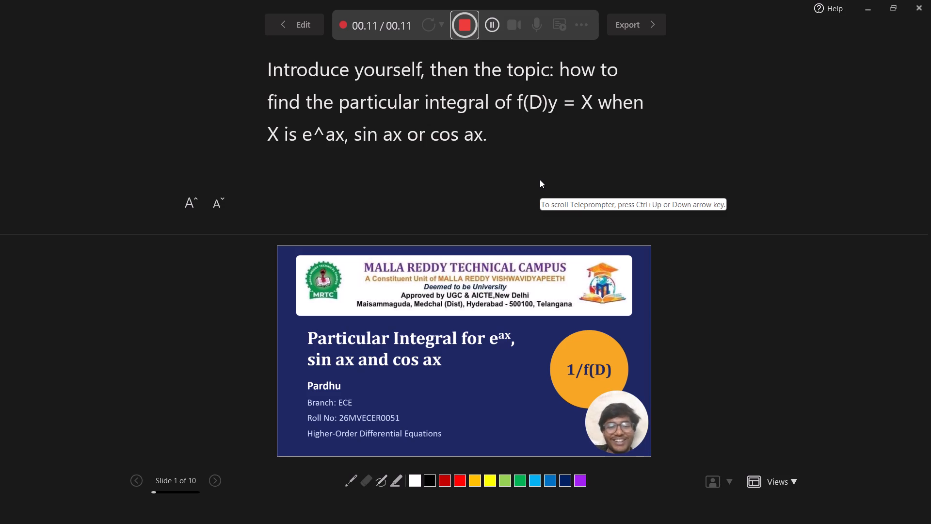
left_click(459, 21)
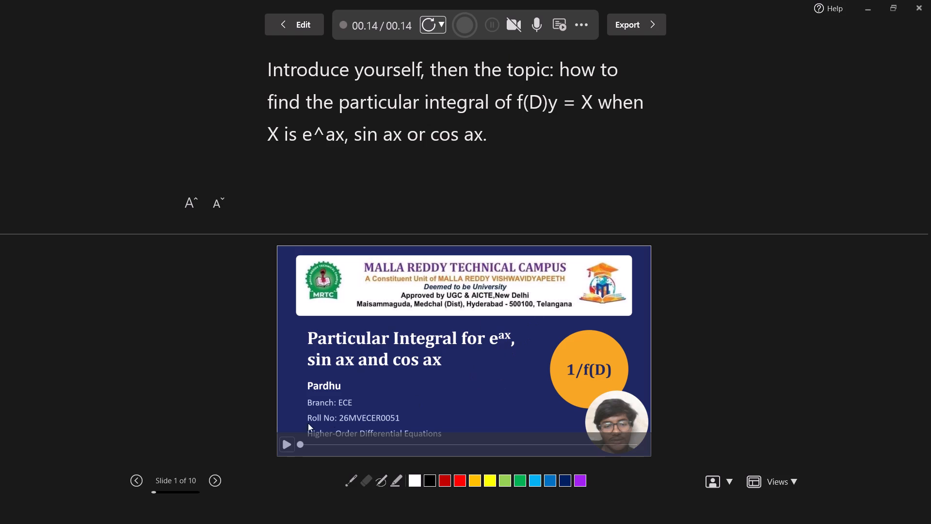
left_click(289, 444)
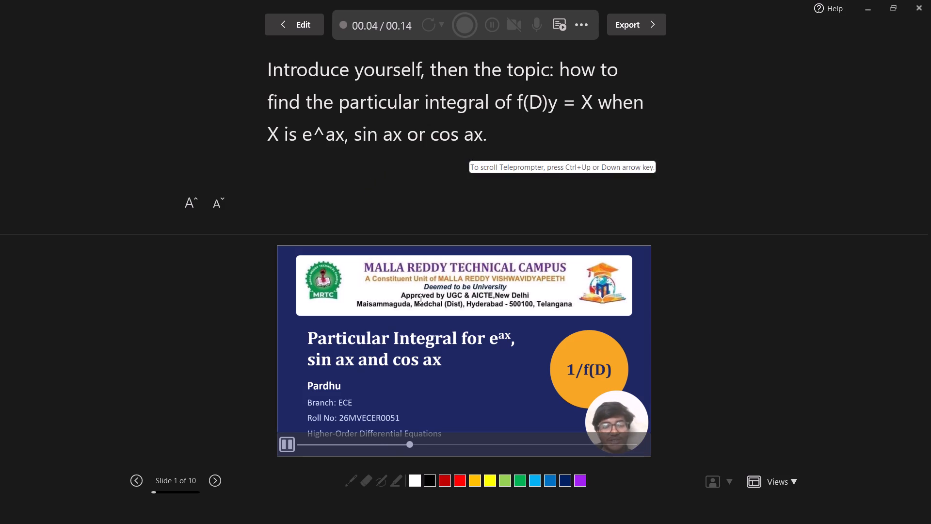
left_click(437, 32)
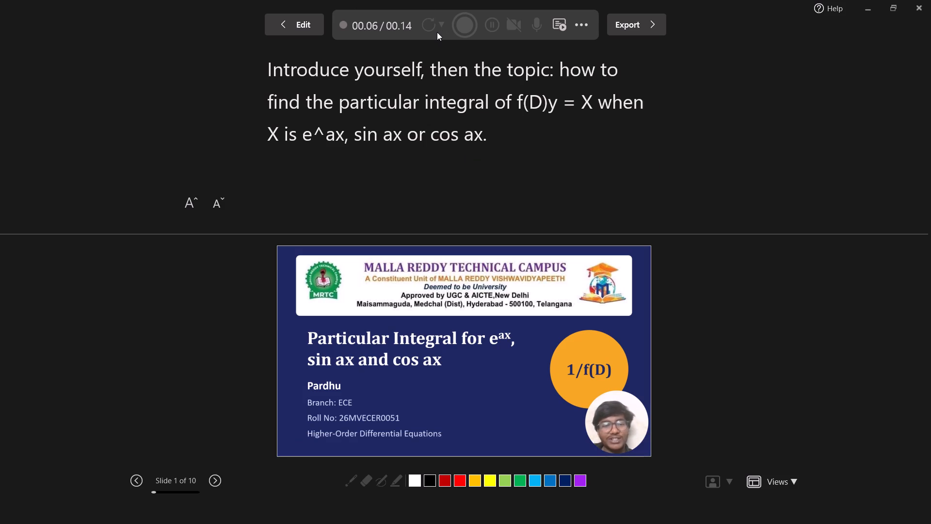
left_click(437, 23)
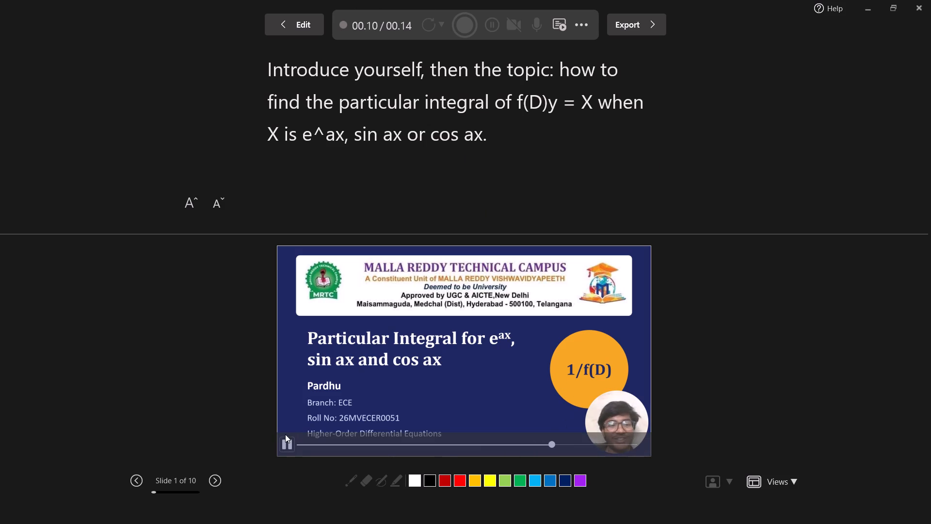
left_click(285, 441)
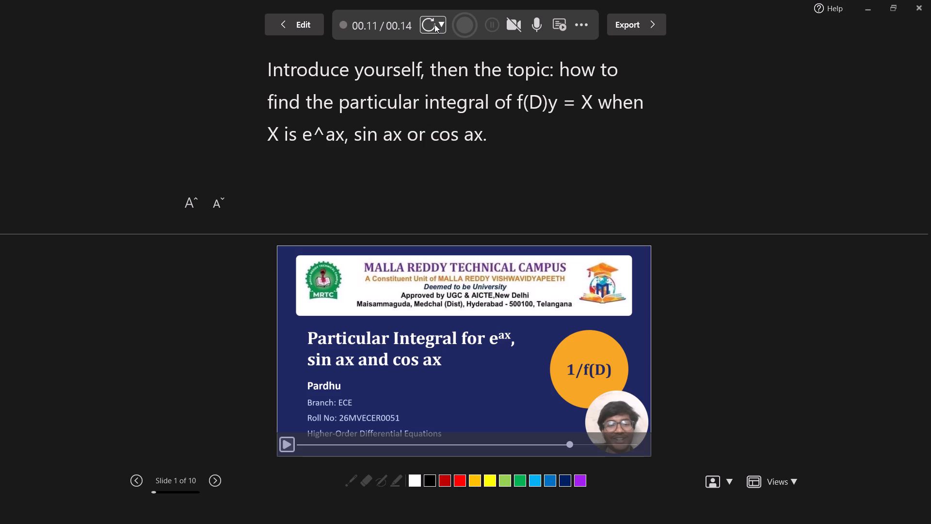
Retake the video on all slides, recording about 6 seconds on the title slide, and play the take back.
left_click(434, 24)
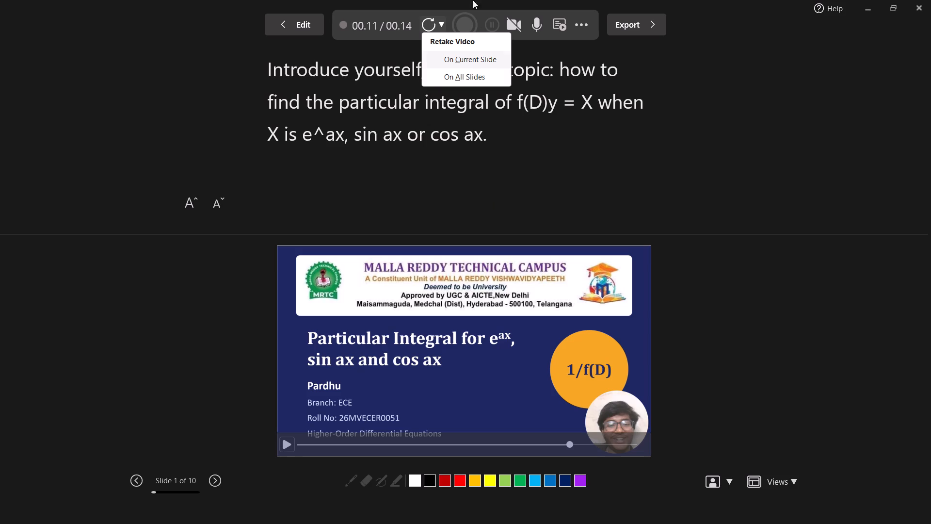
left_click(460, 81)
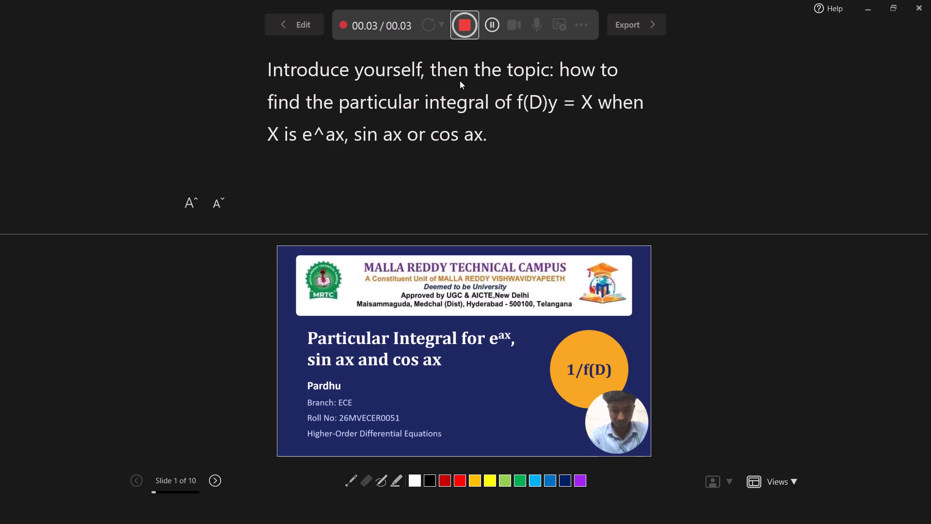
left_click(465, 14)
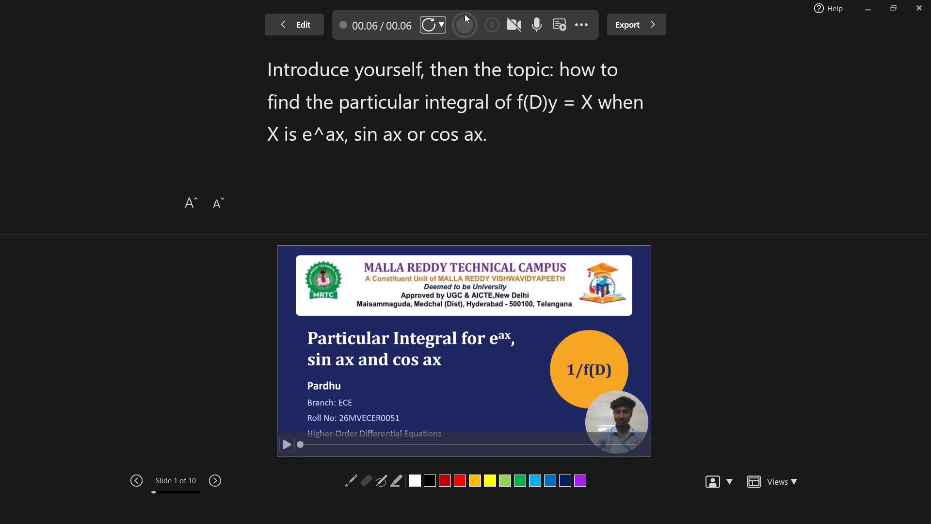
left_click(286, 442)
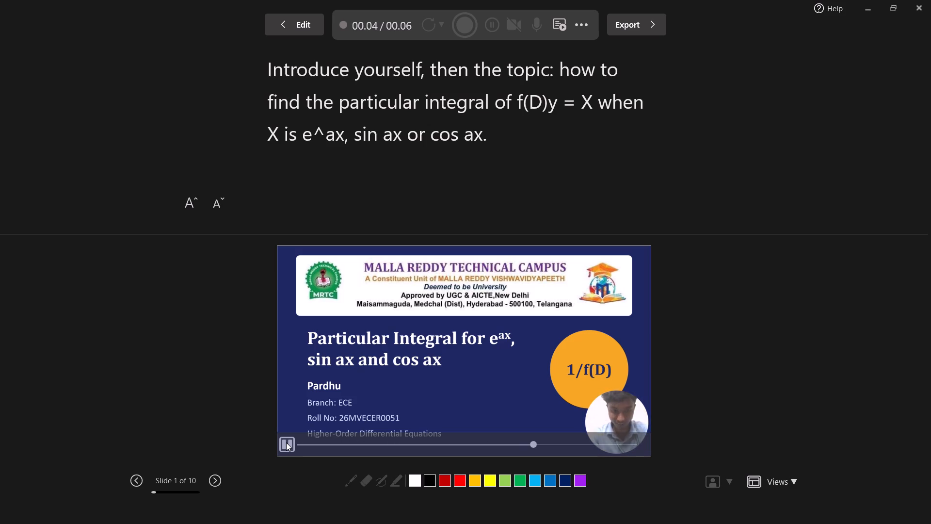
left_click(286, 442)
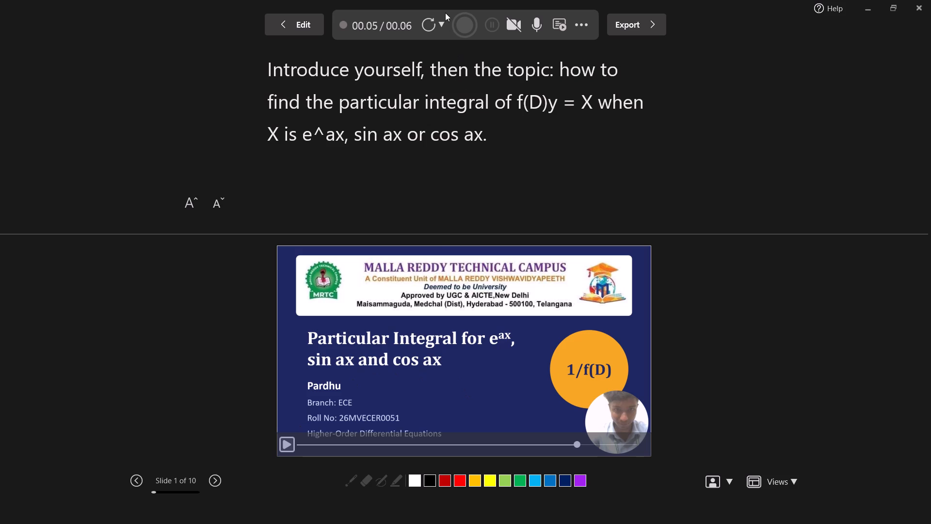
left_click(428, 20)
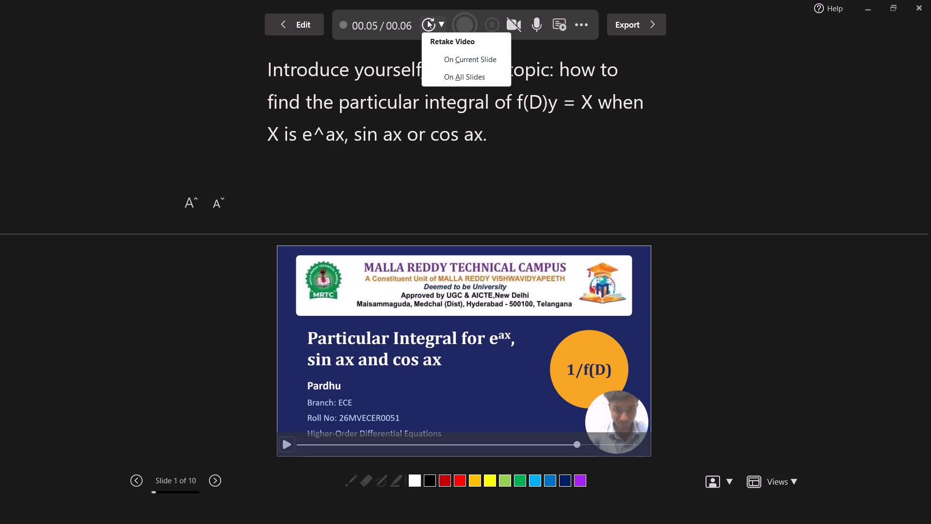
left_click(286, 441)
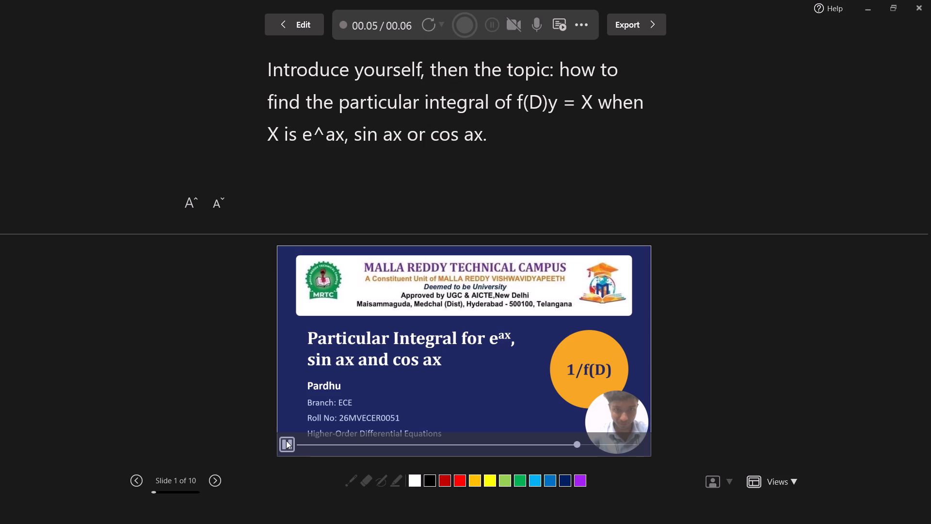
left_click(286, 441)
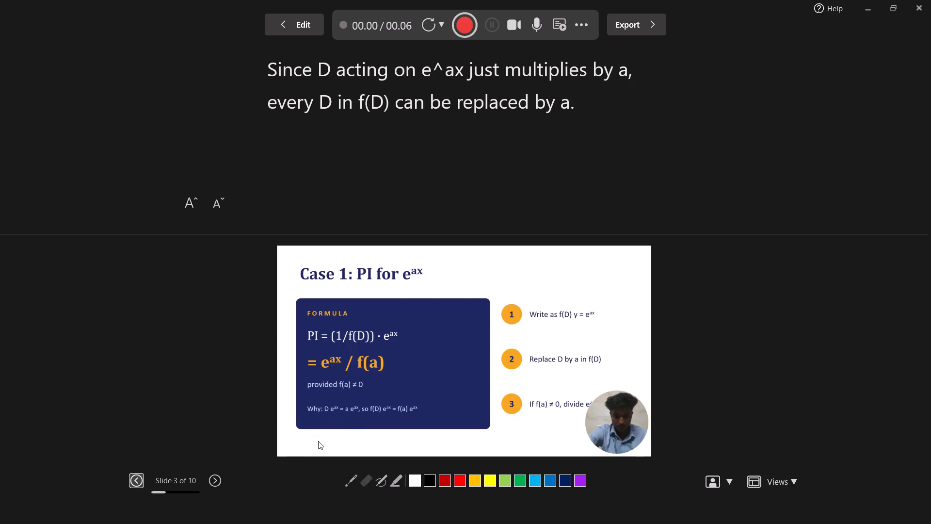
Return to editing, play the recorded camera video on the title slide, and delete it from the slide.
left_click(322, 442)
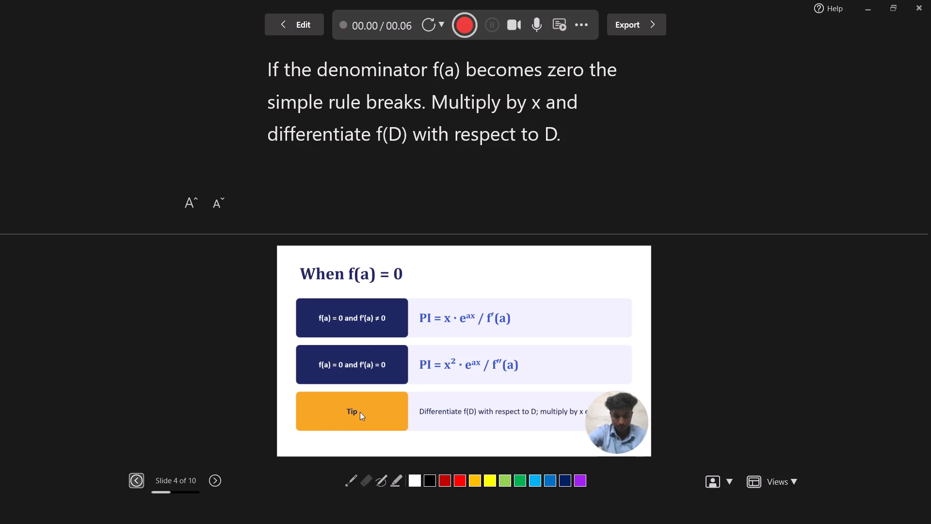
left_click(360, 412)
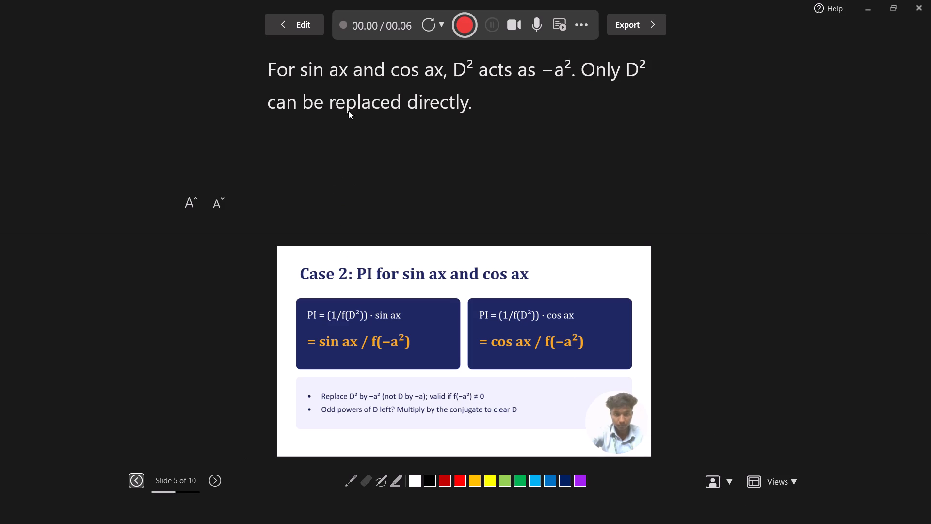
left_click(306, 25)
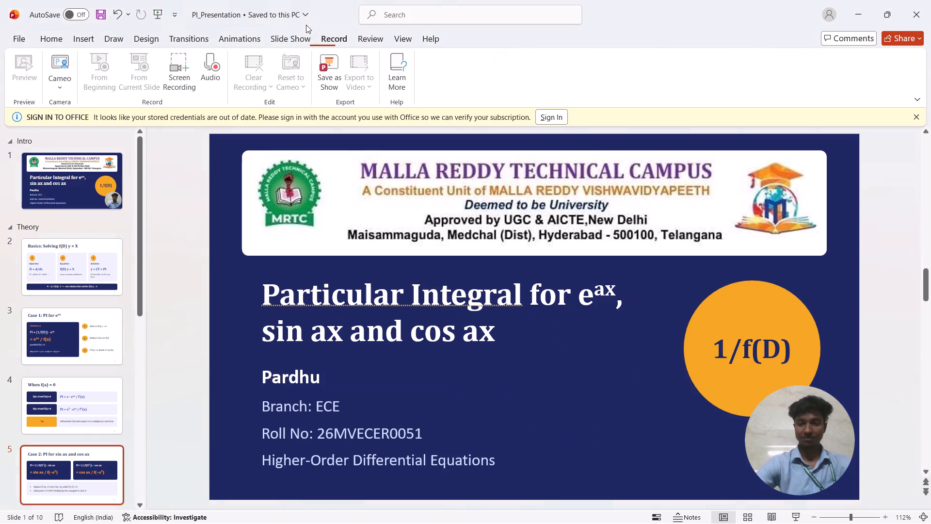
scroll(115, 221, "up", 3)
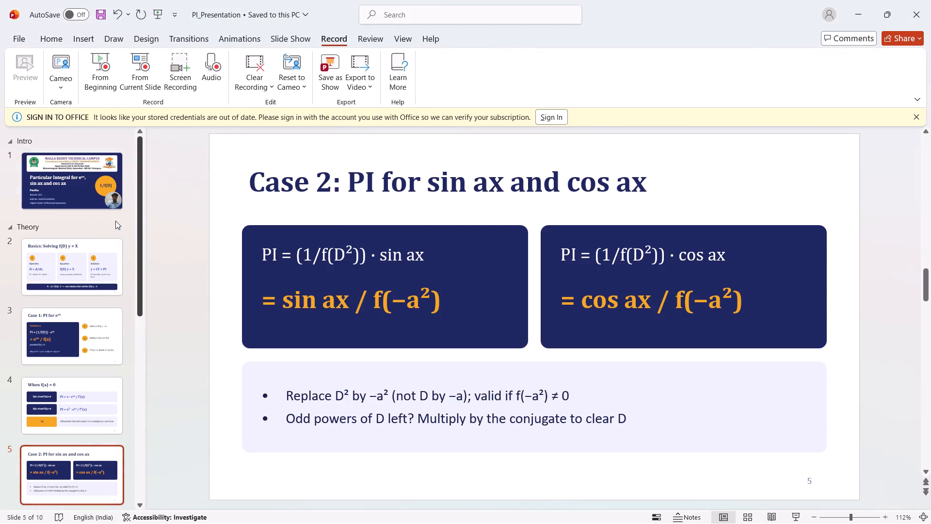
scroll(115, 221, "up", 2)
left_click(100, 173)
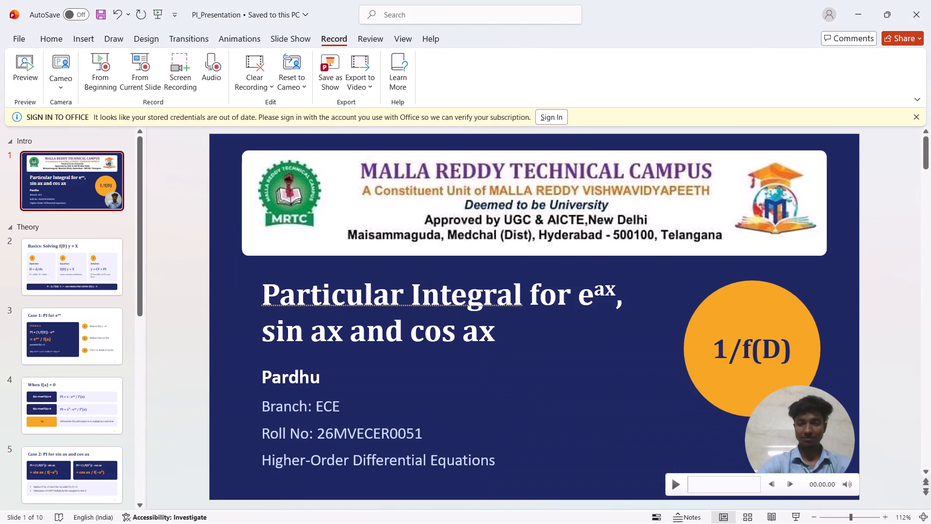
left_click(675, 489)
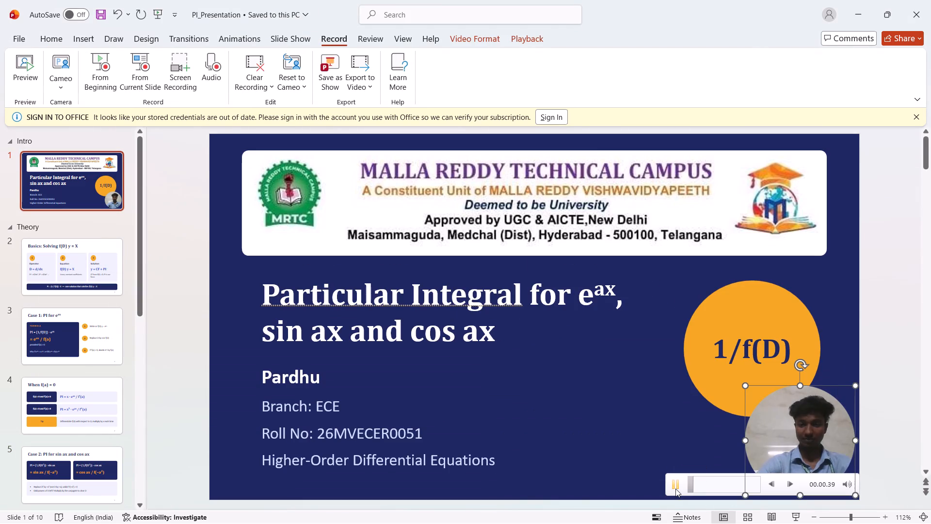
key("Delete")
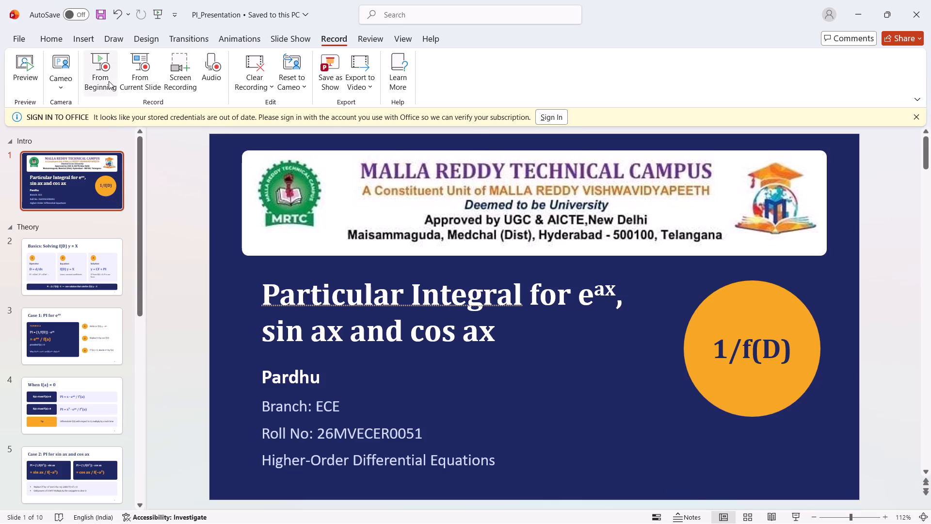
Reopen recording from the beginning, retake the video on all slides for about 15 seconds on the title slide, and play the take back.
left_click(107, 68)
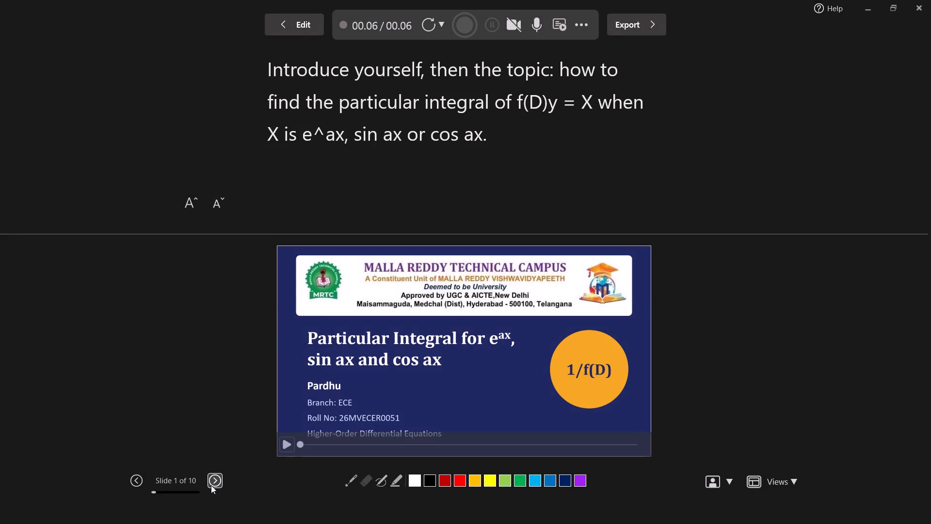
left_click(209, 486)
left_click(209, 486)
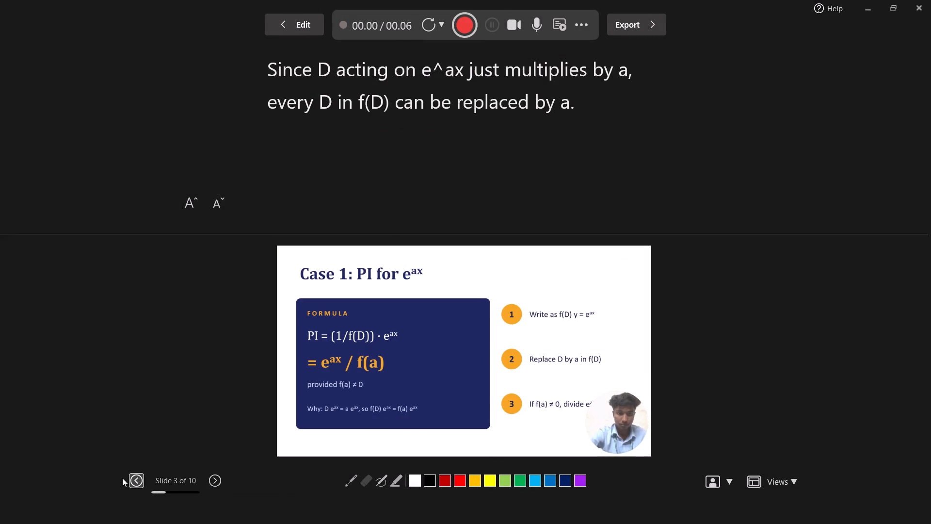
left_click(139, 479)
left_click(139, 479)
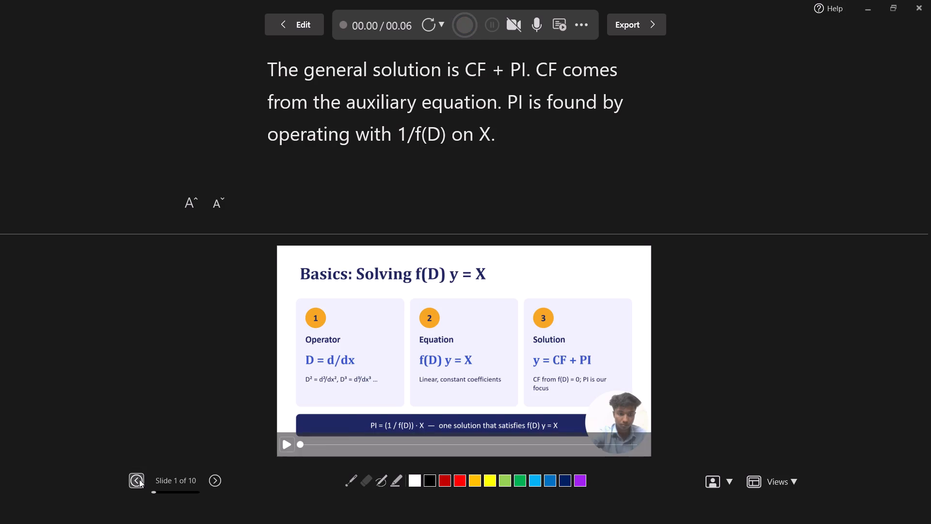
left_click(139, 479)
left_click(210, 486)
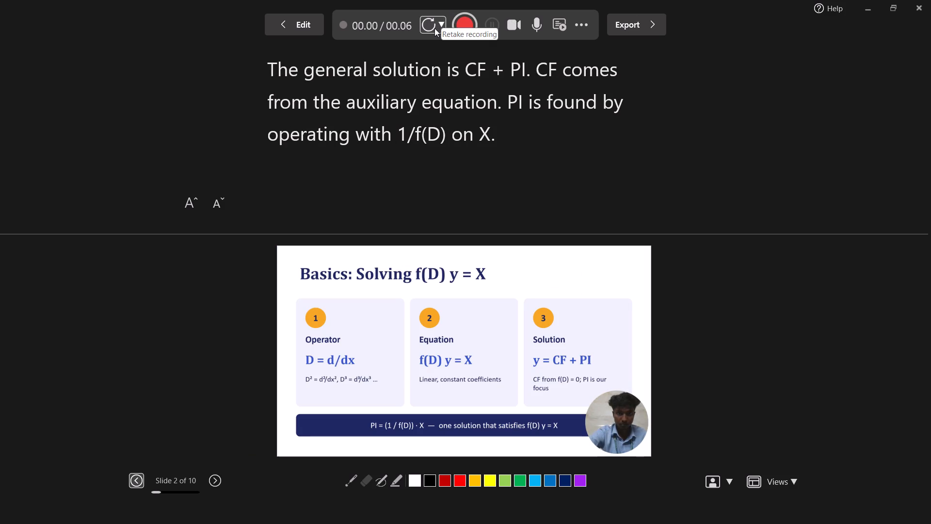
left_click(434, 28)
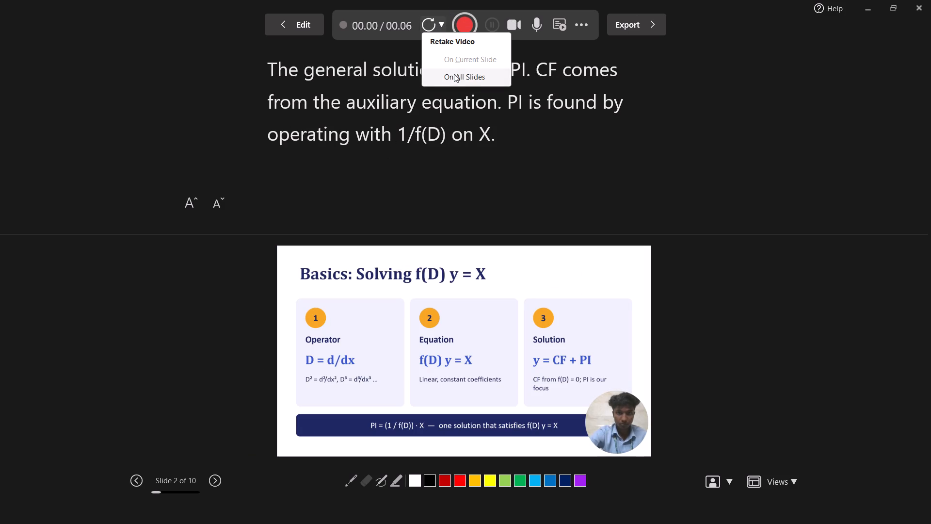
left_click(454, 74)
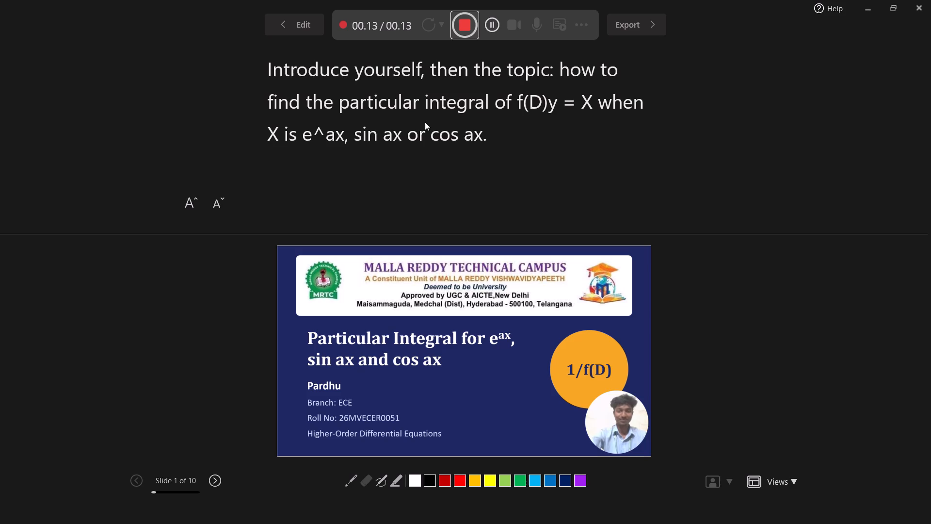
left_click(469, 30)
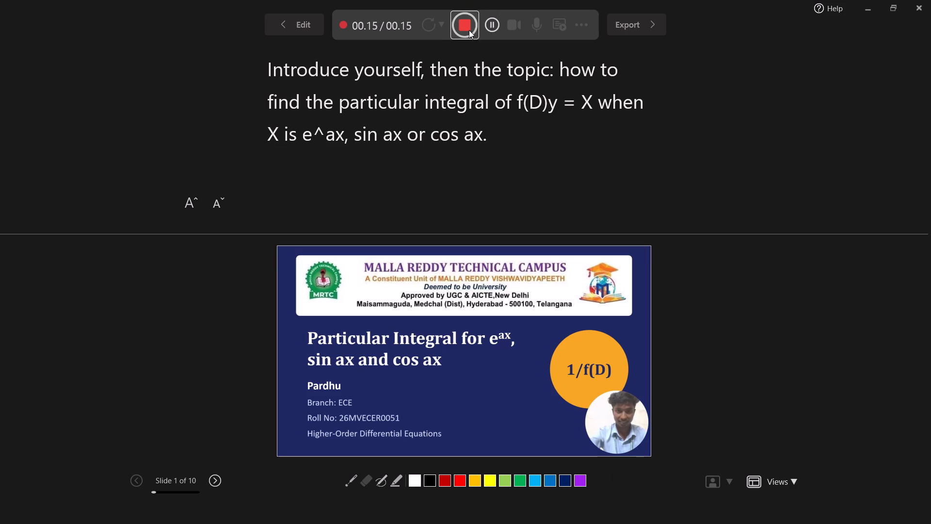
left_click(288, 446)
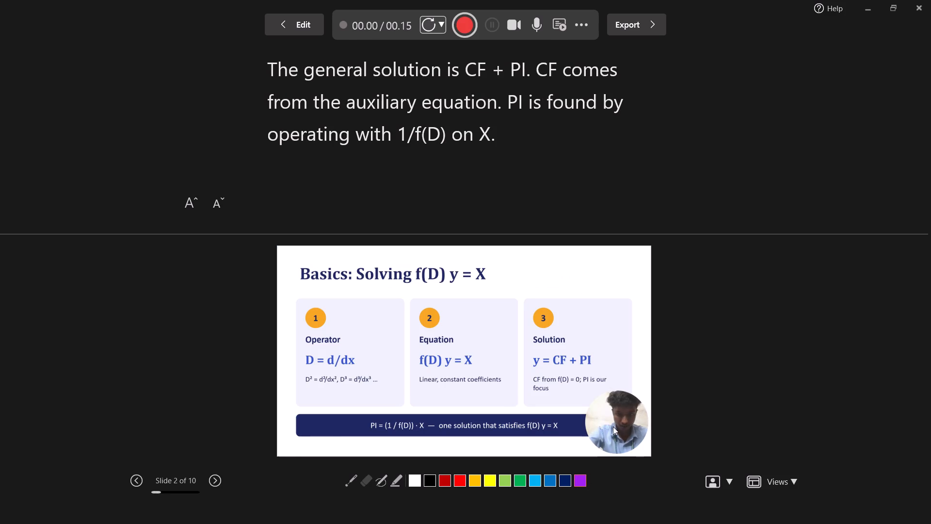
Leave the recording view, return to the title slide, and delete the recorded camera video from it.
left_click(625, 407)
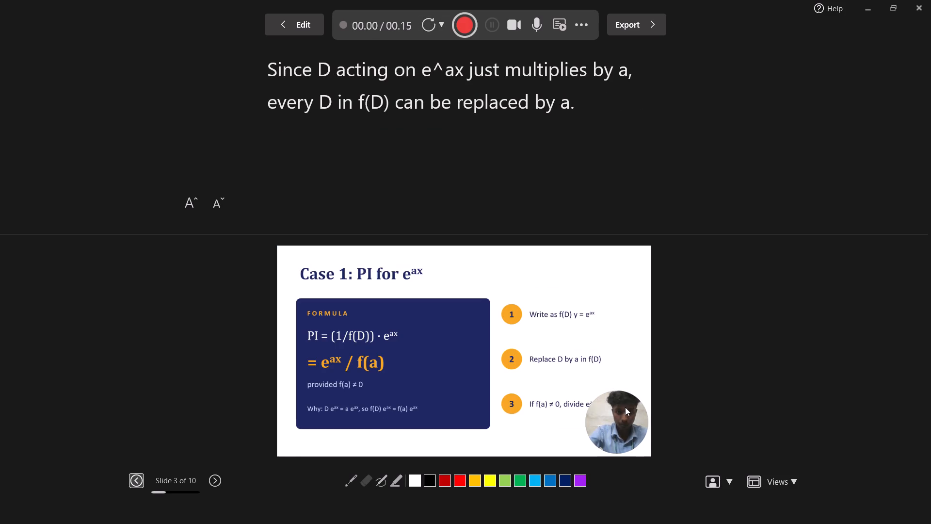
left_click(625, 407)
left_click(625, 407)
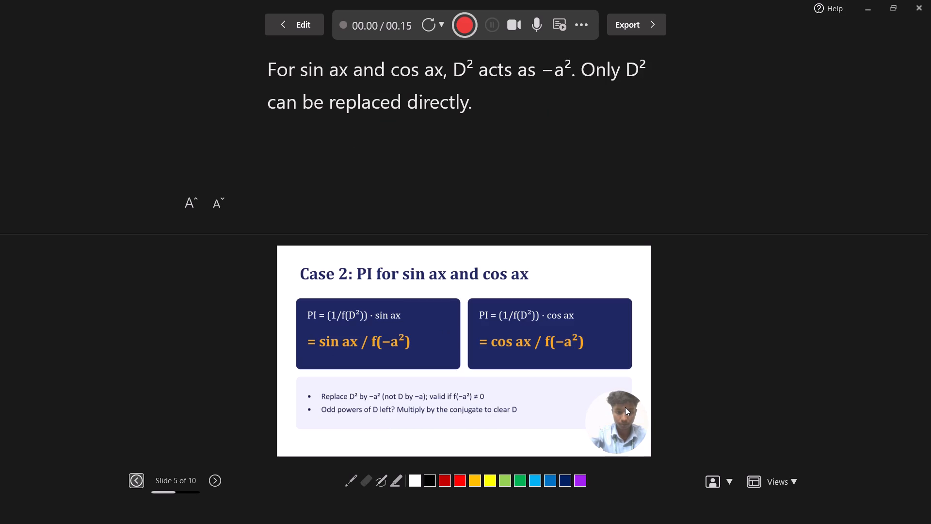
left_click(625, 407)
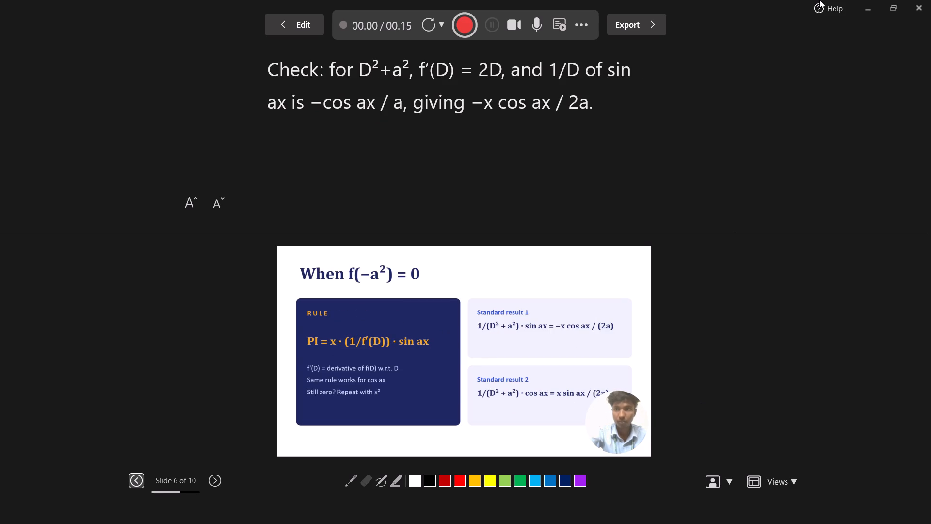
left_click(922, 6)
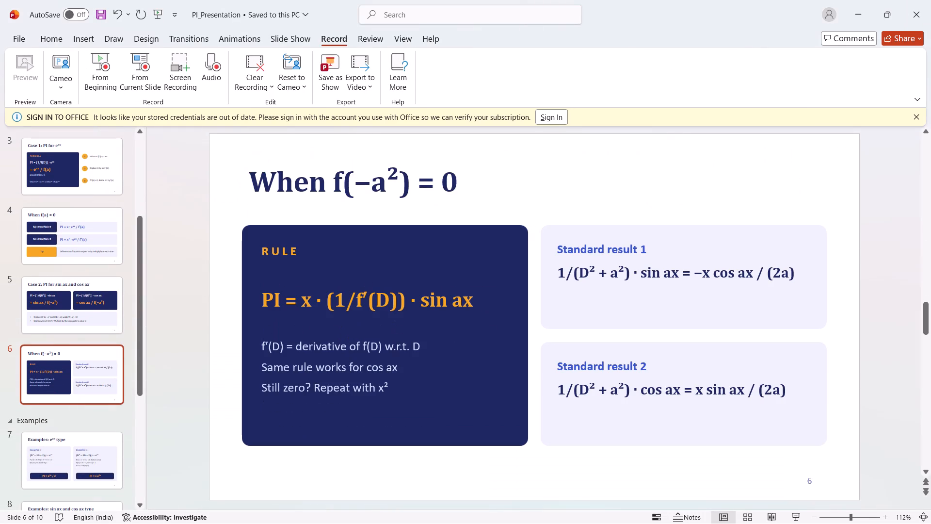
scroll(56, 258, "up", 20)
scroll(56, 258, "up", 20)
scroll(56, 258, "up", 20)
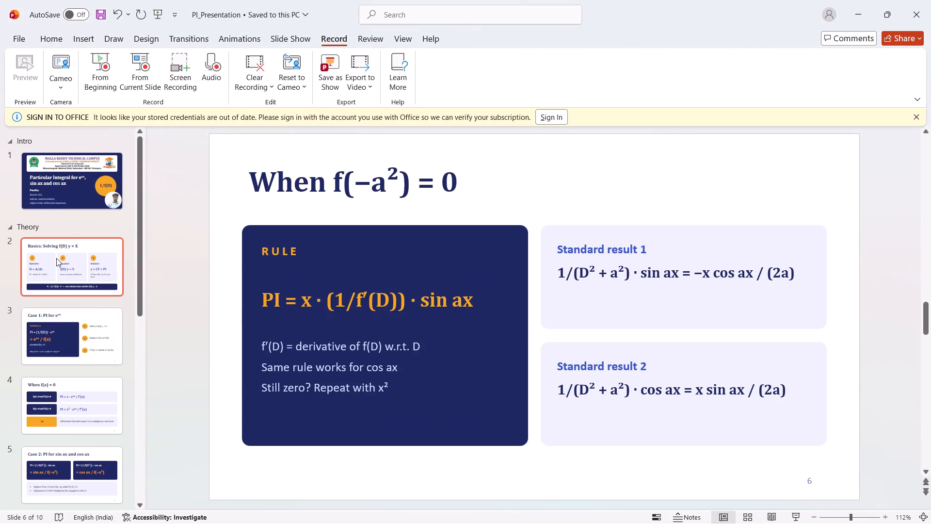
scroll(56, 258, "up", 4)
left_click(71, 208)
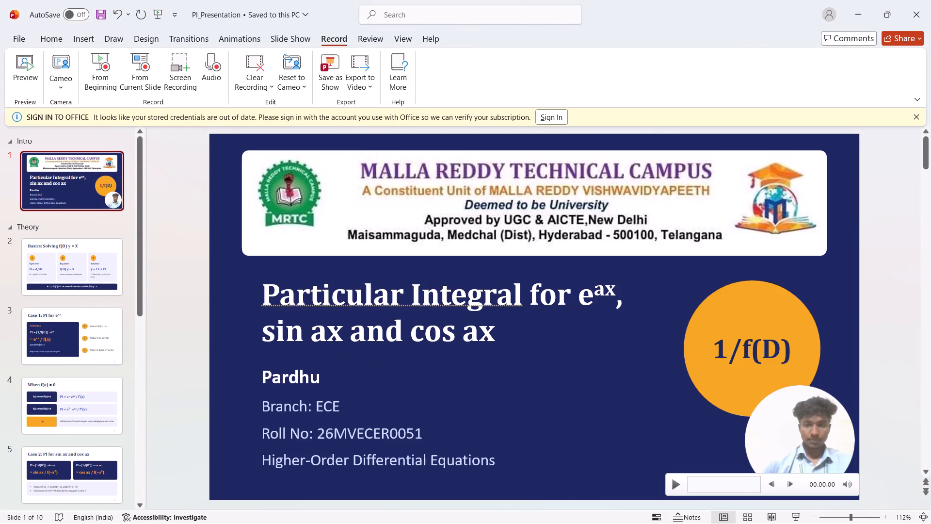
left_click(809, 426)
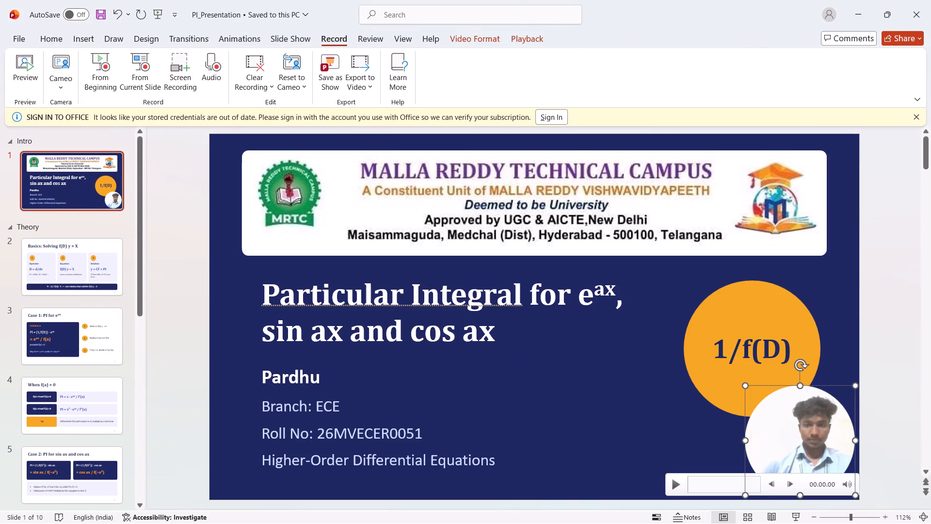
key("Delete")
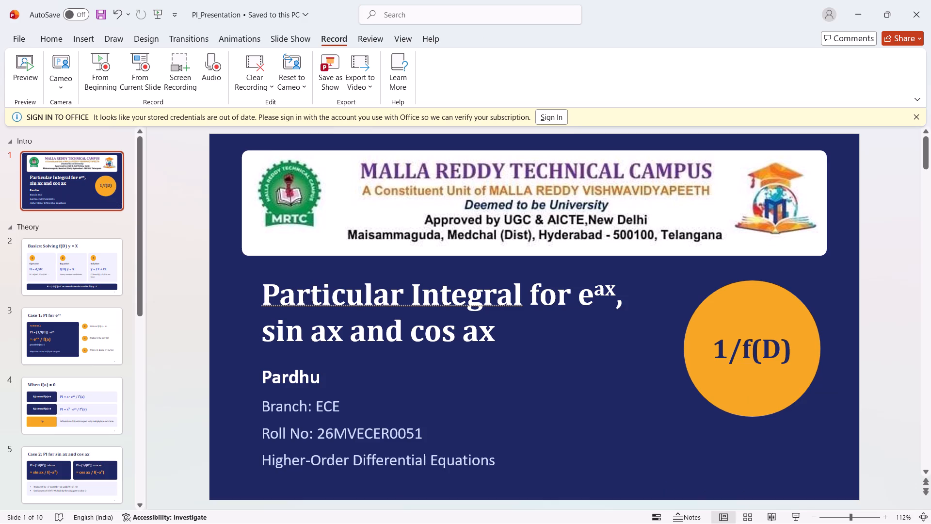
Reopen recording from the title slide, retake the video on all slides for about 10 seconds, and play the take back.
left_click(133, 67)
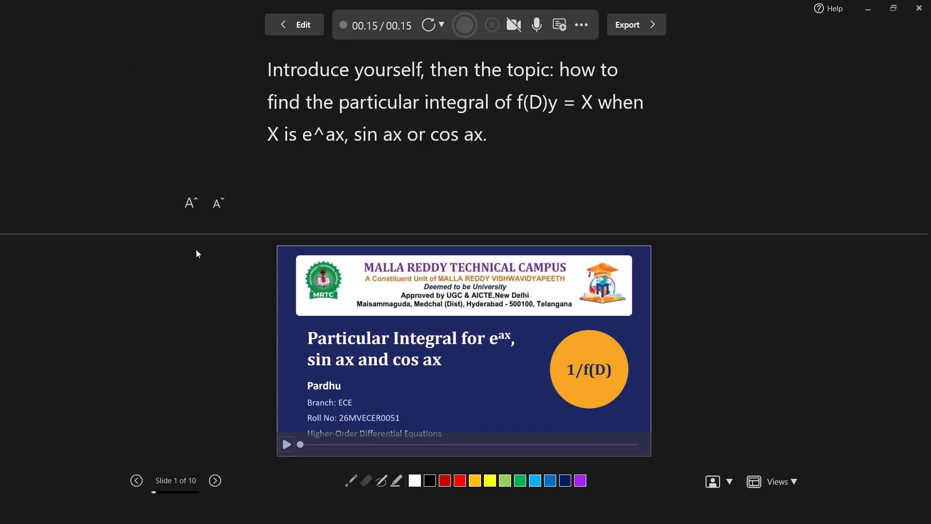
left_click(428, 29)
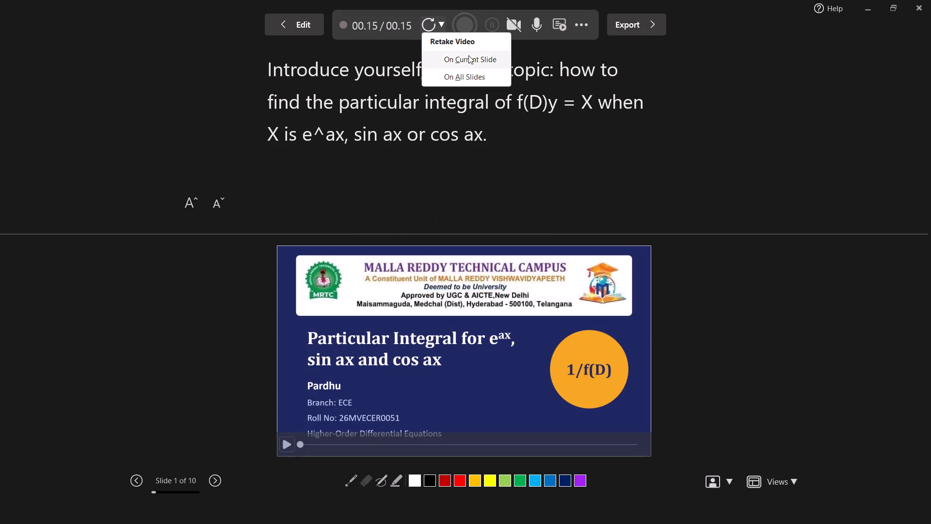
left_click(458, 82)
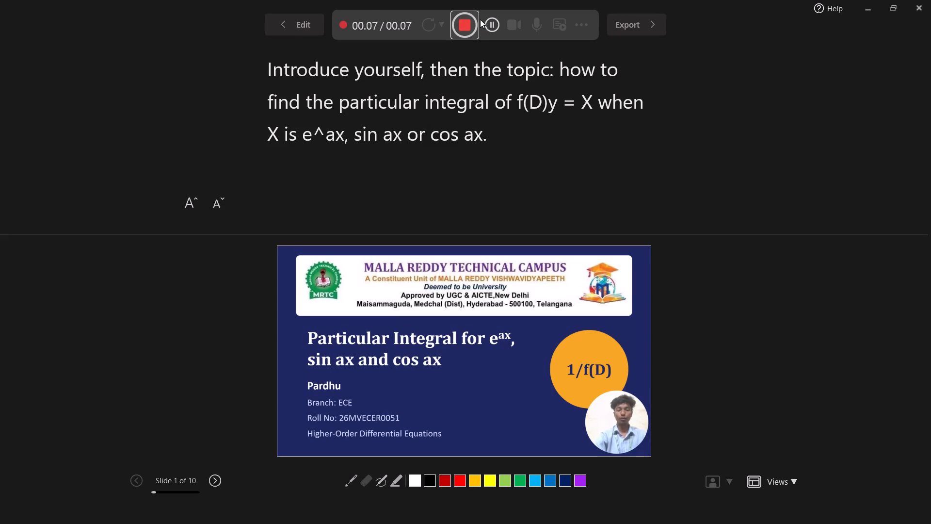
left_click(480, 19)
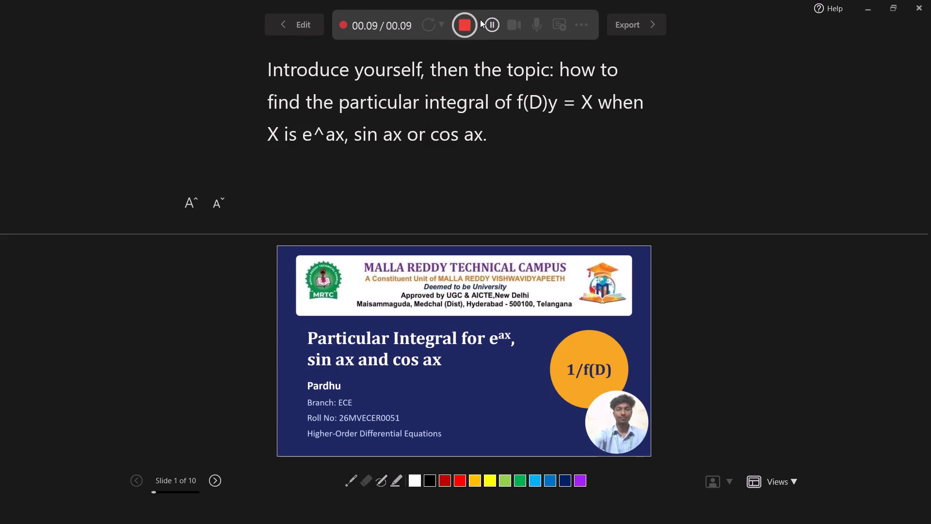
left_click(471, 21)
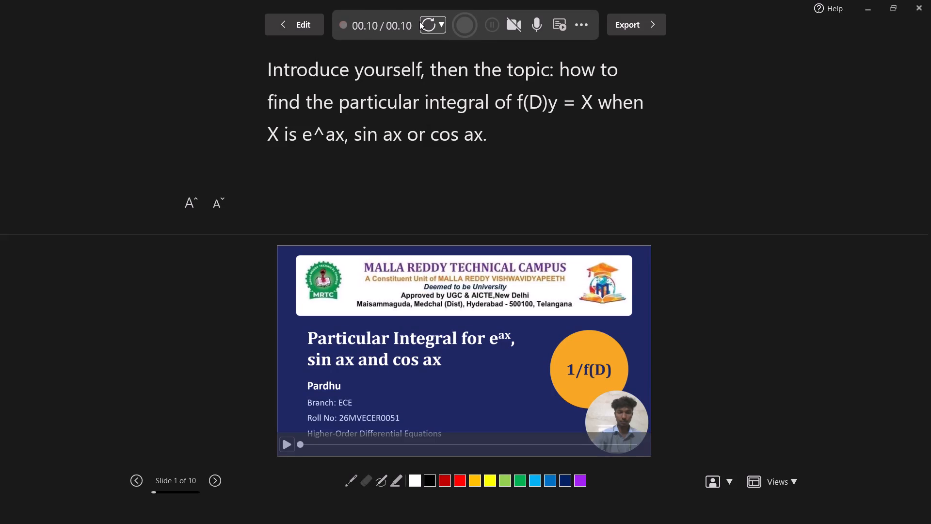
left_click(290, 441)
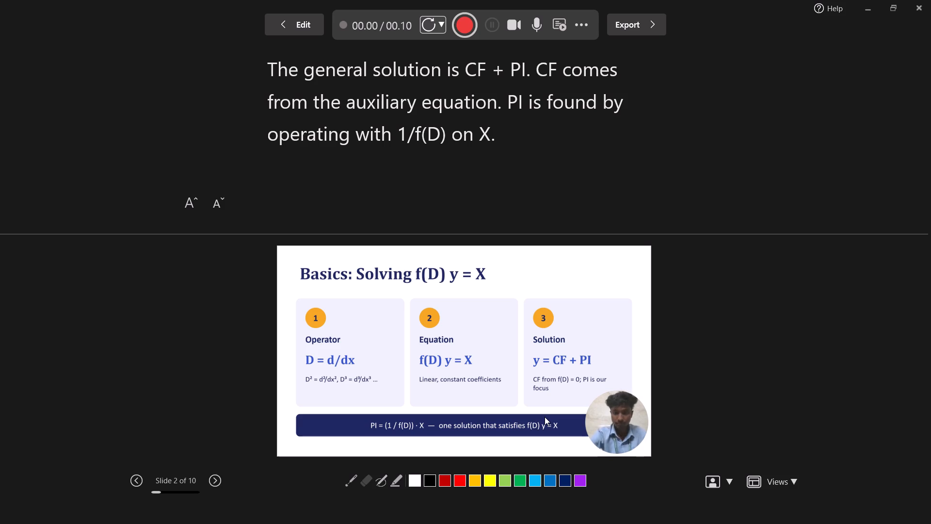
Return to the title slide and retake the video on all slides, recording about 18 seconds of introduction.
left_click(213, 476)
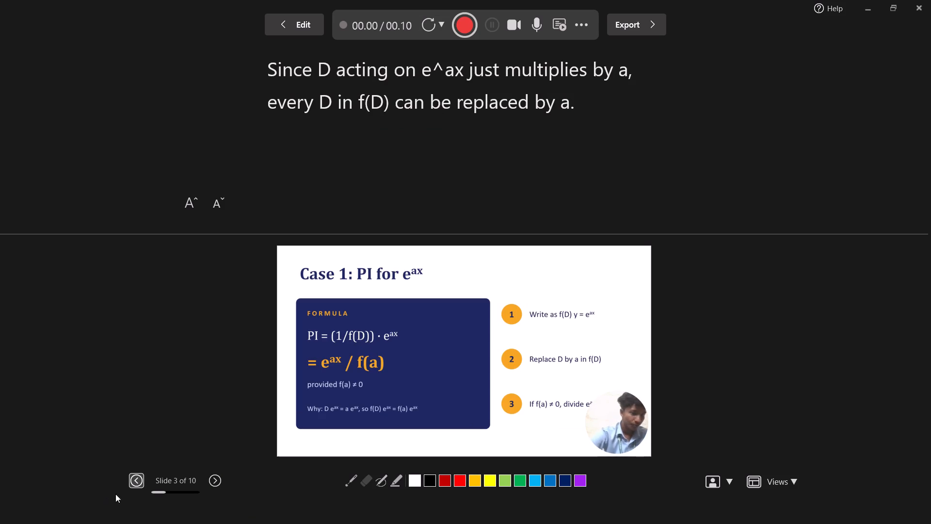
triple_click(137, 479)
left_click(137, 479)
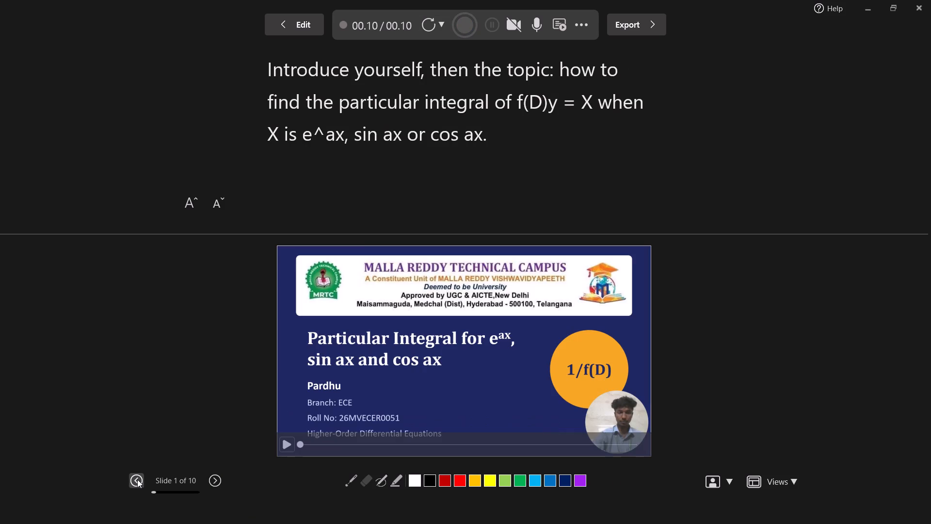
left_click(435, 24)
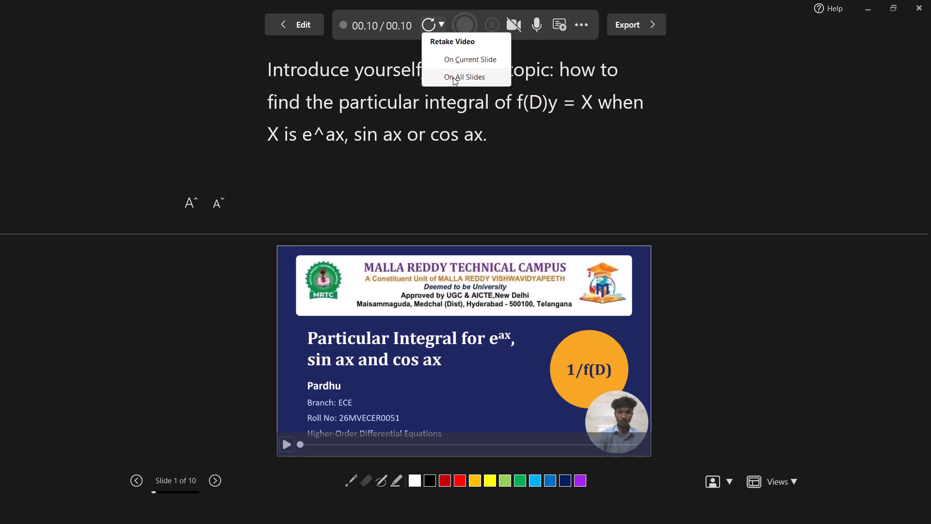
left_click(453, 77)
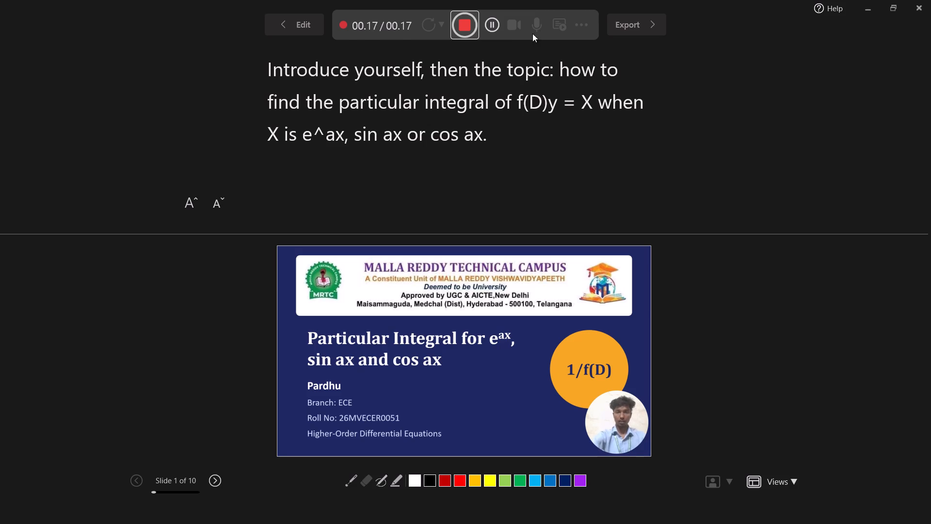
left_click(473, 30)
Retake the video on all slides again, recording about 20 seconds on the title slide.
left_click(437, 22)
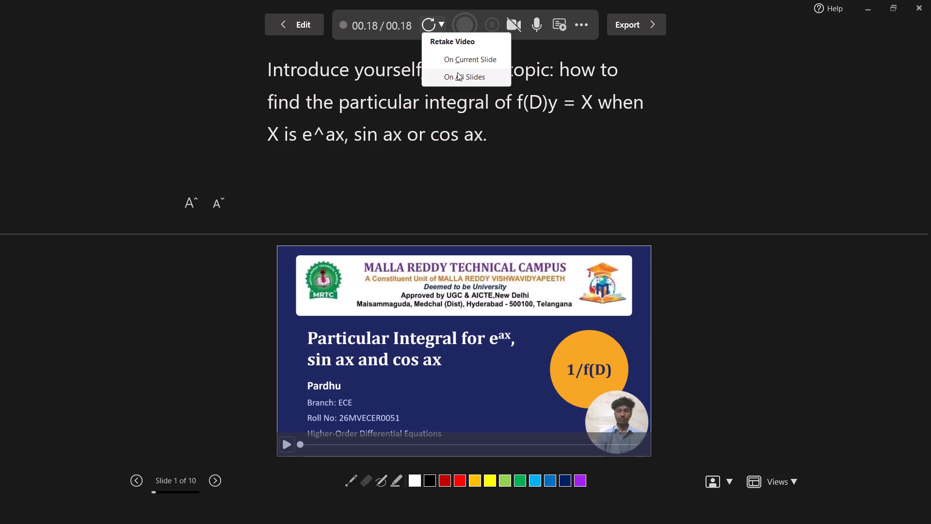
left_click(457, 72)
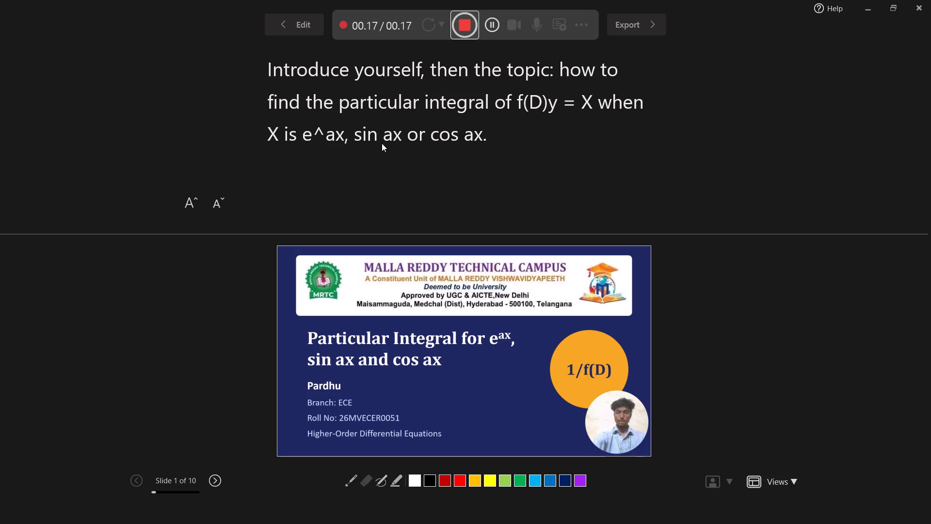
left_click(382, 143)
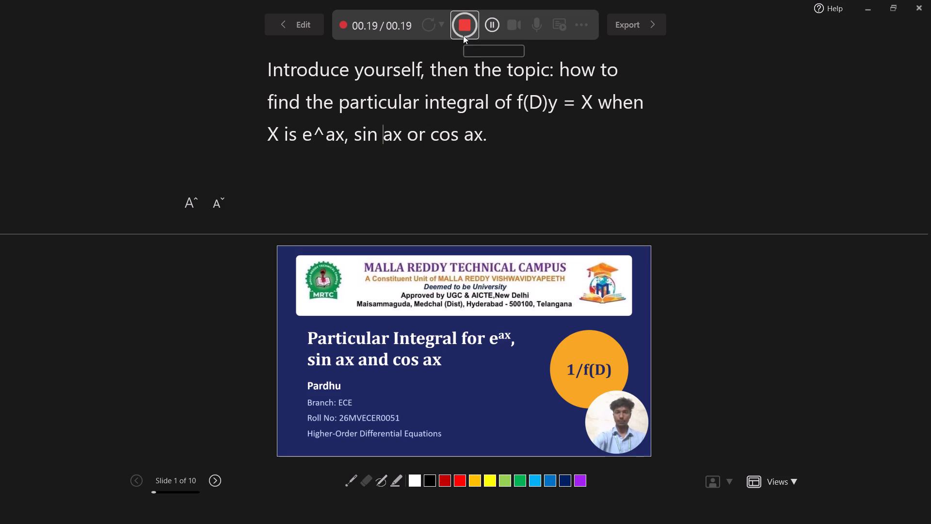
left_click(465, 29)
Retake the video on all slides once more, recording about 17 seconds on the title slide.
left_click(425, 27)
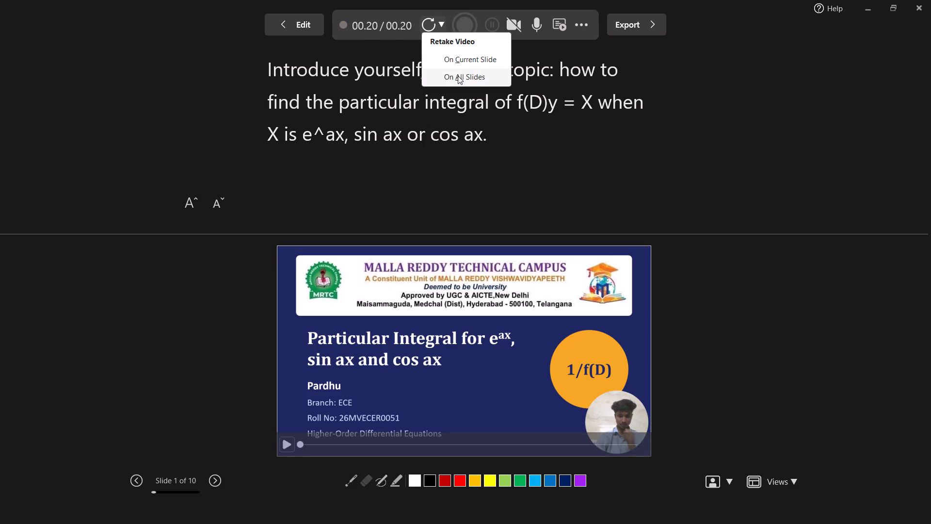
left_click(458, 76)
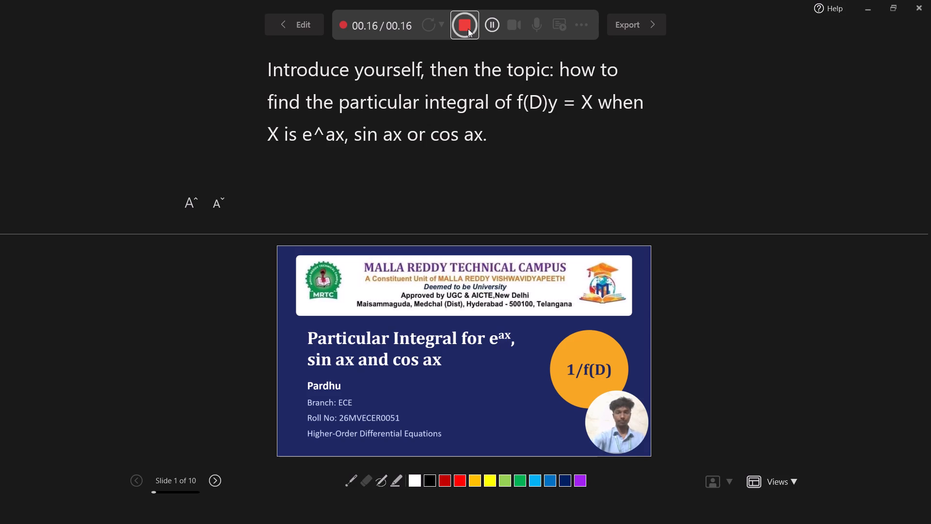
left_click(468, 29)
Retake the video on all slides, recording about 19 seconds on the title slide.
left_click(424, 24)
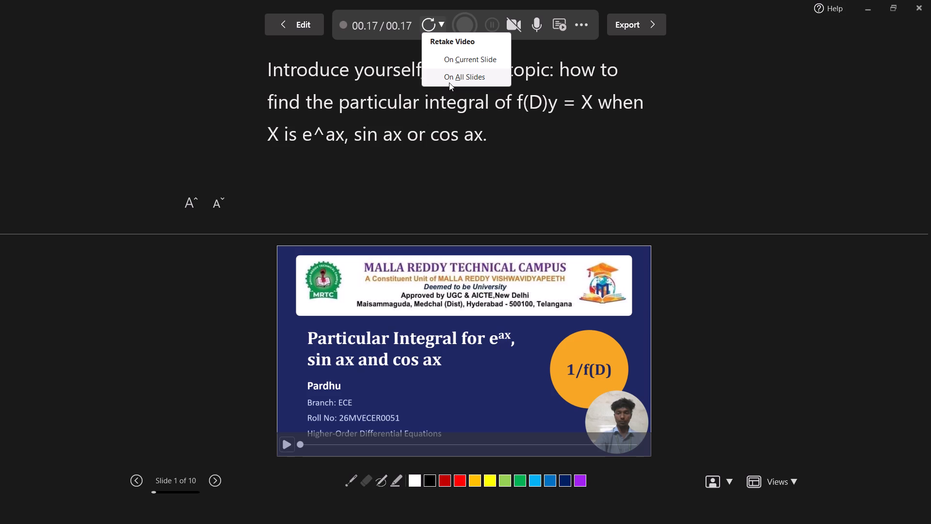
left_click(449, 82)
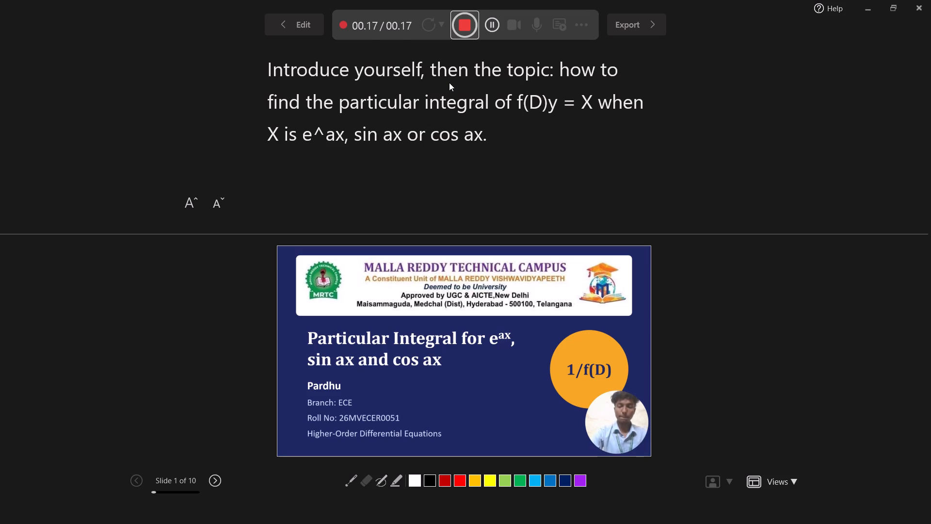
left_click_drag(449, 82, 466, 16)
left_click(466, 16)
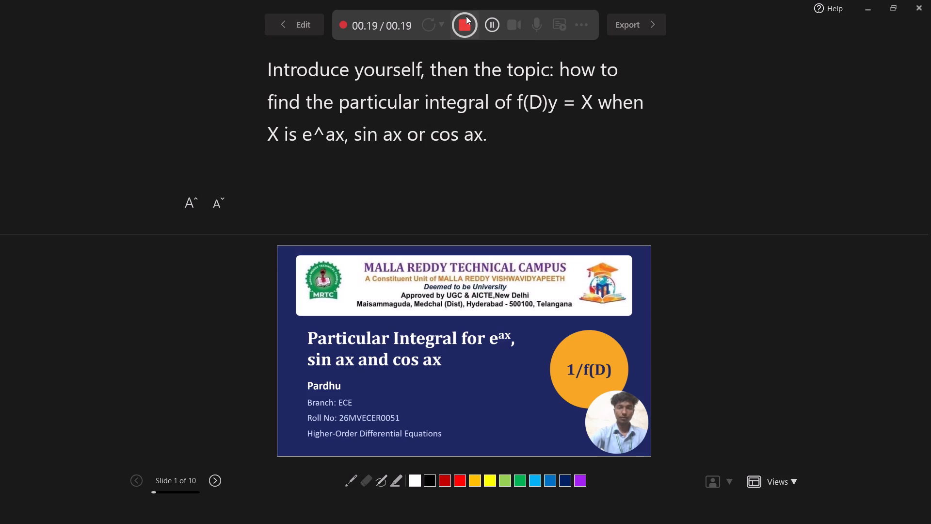
Retake the video on all slides, recording about 13 seconds on the title slide and about 30 seconds on the Basics slide.
left_click(434, 31)
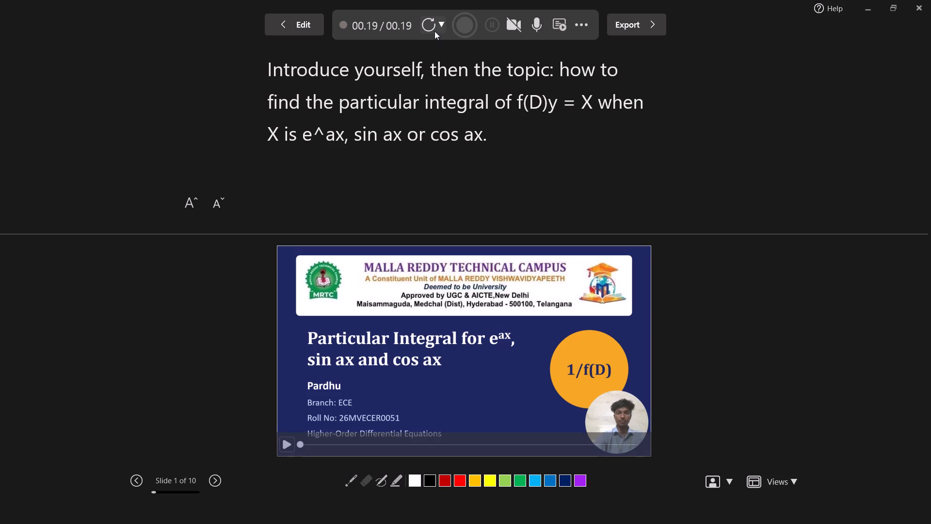
left_click(447, 76)
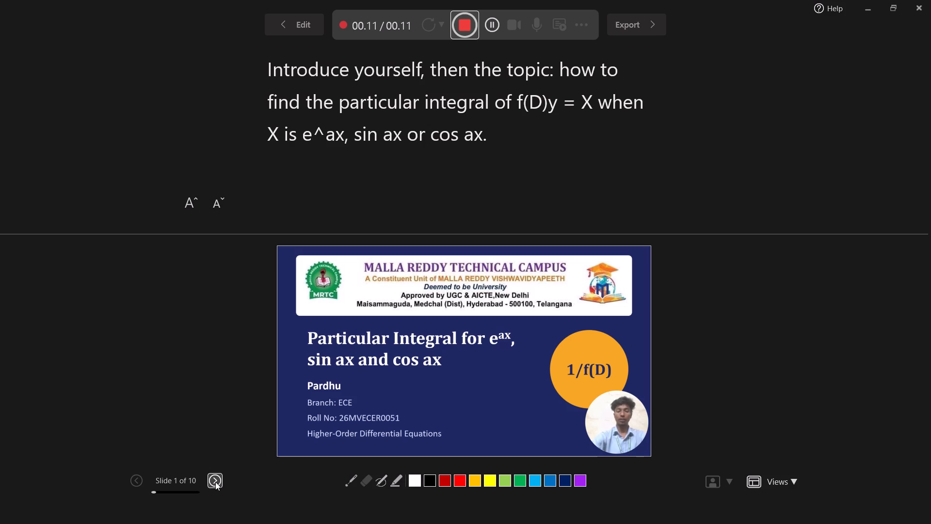
left_click(215, 482)
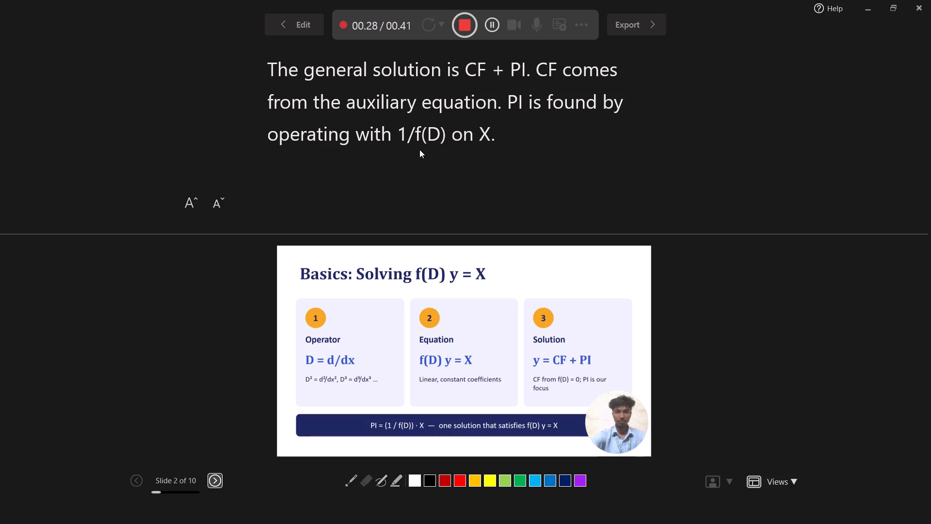
left_click(459, 30)
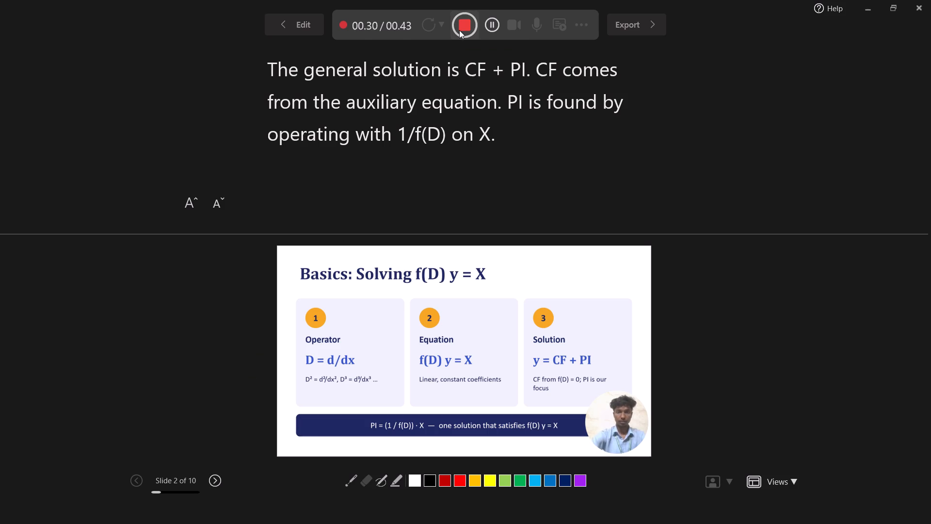
Retake the video on only the current Basics: Solving f(D) y = X slide.
left_click(426, 31)
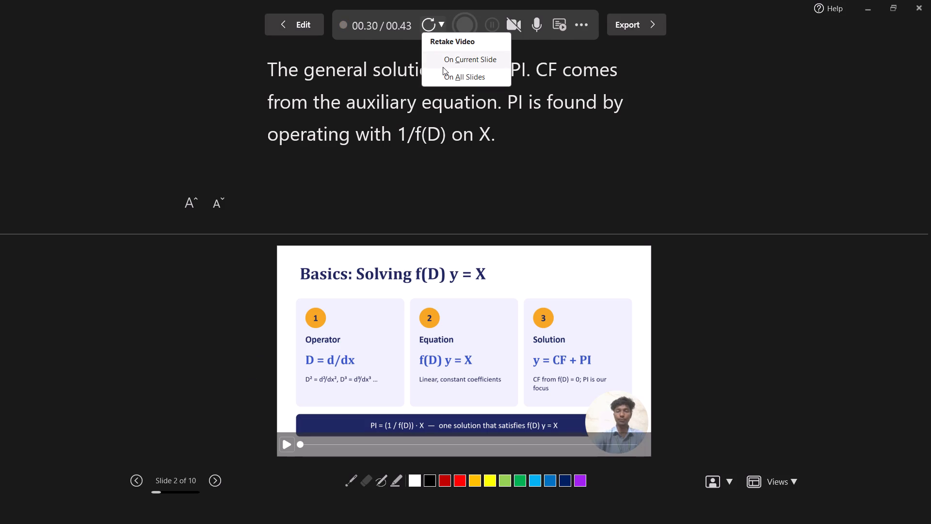
left_click(444, 58)
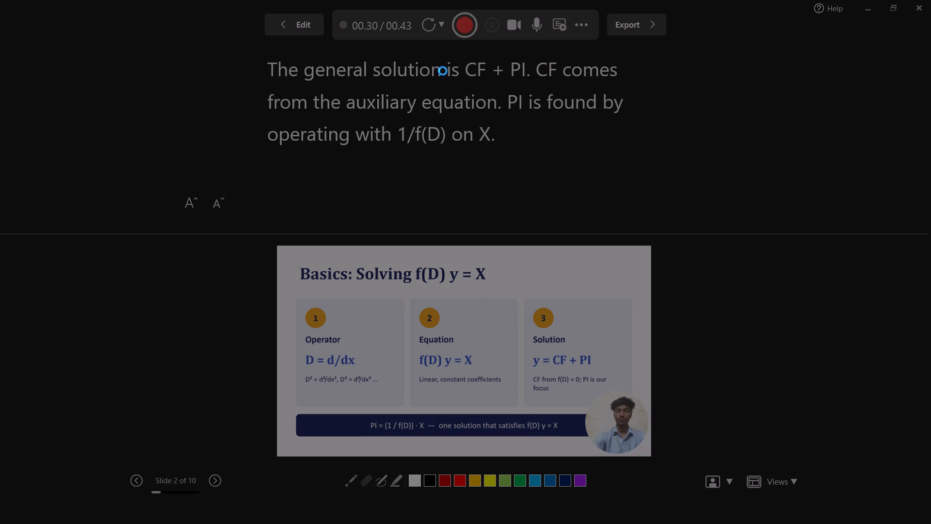
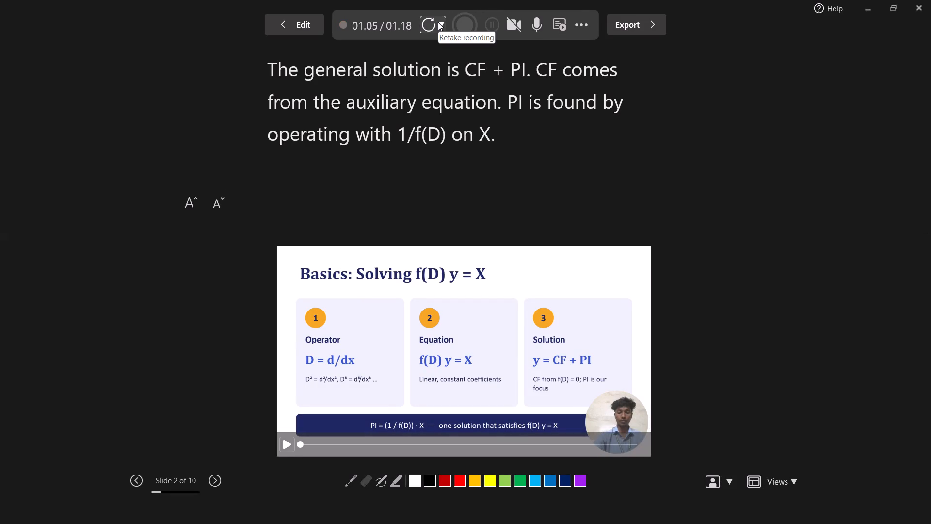
Play back the recorded takes on the Basics: Solving f(D) y = X slide and the title slide.
left_click(292, 443)
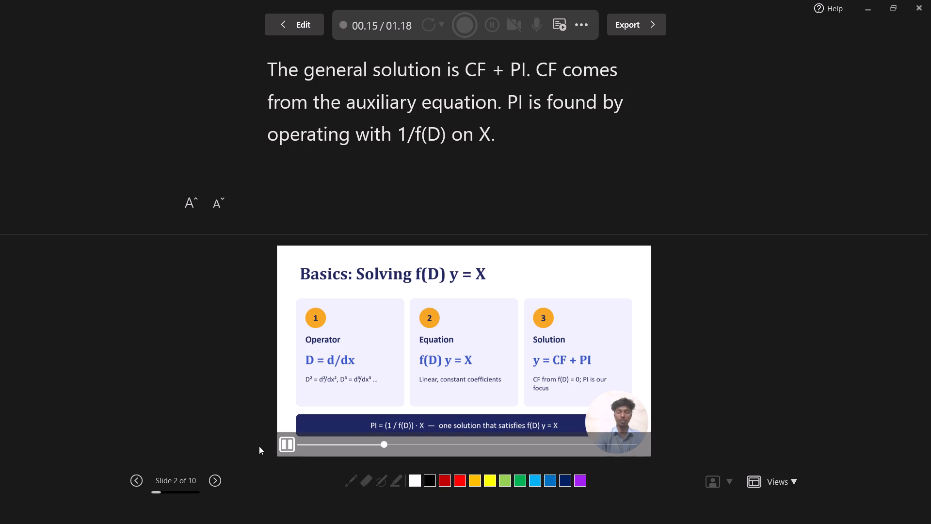
left_click(279, 448)
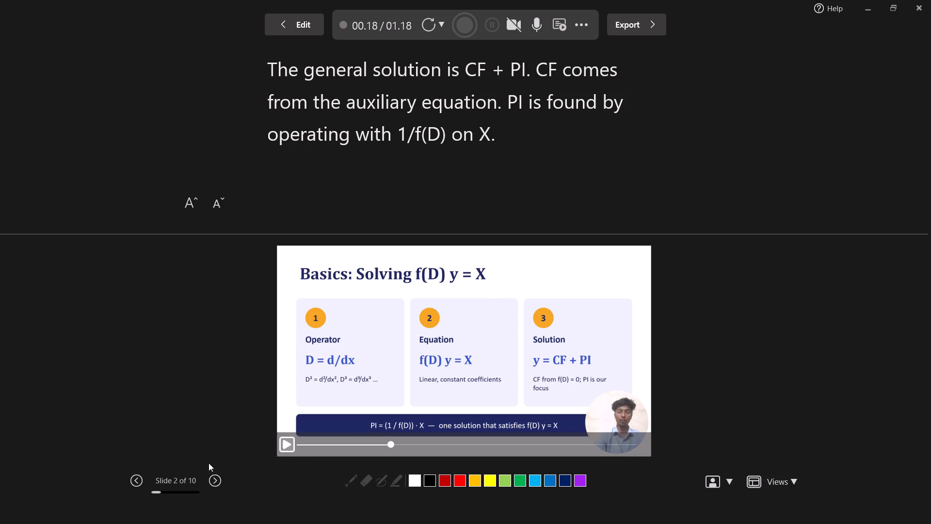
left_click(136, 484)
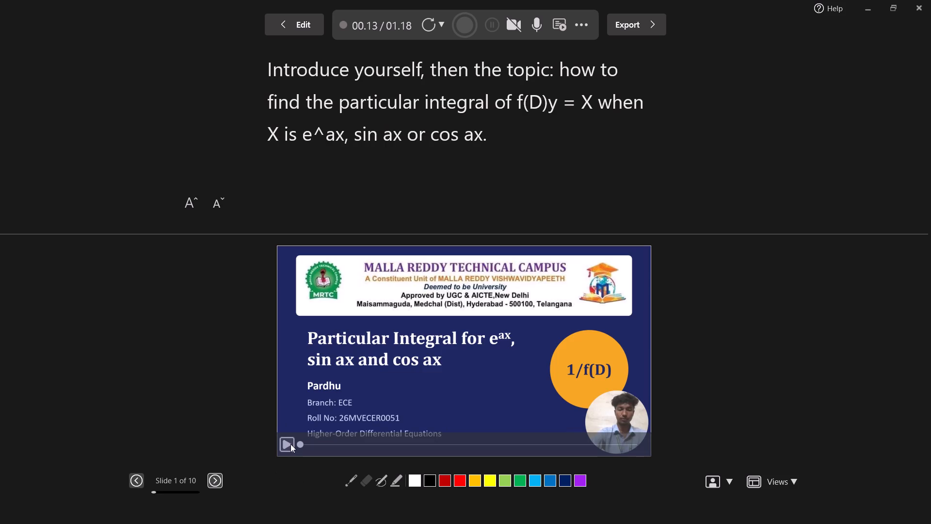
left_click(289, 443)
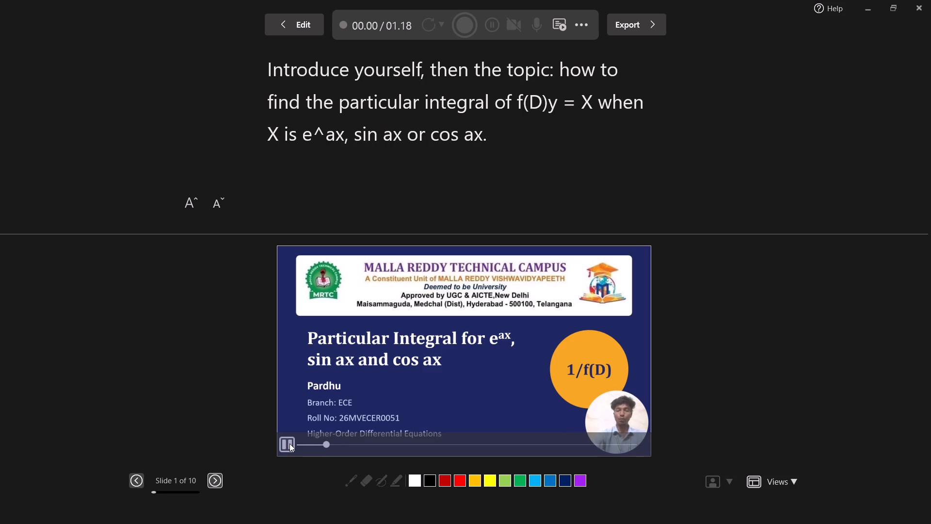
left_click(423, 29)
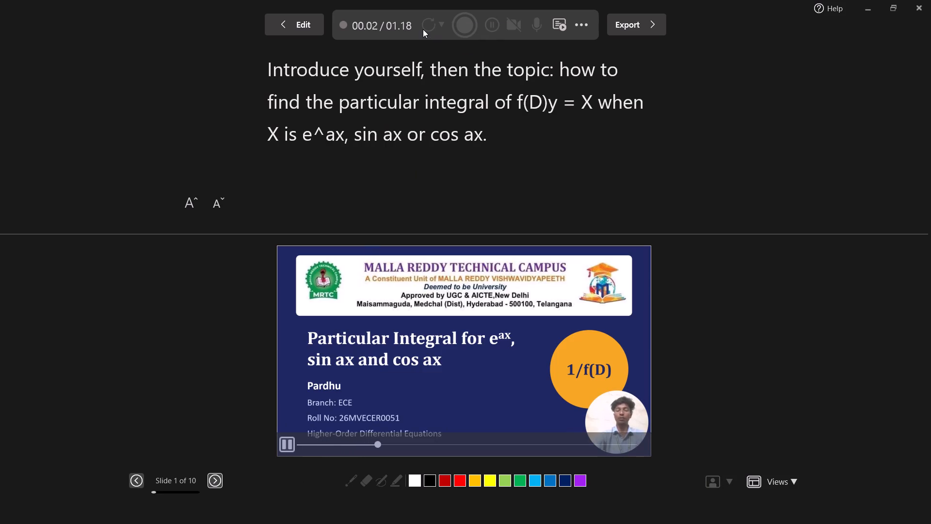
left_click(289, 447)
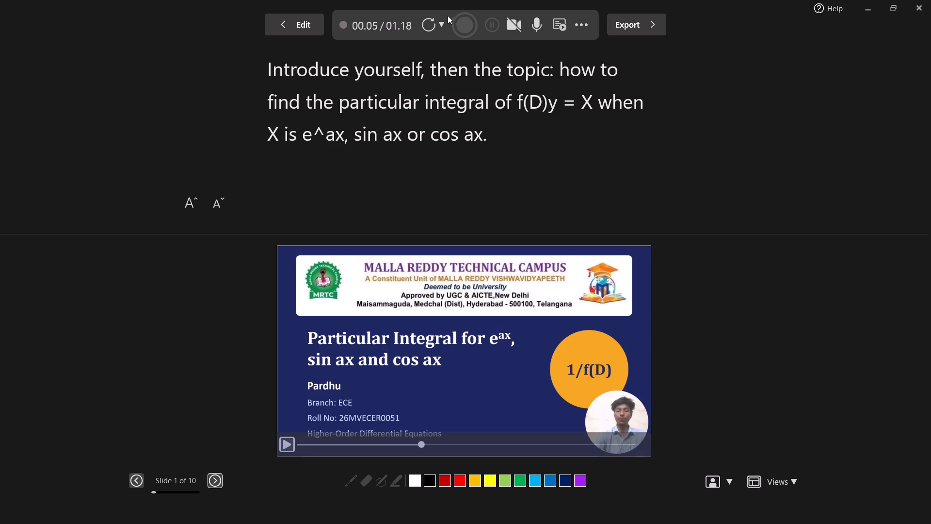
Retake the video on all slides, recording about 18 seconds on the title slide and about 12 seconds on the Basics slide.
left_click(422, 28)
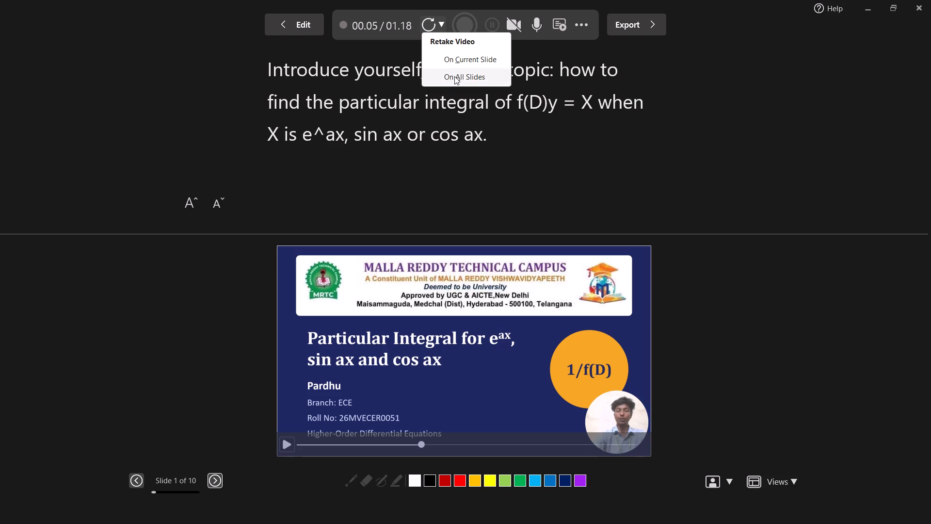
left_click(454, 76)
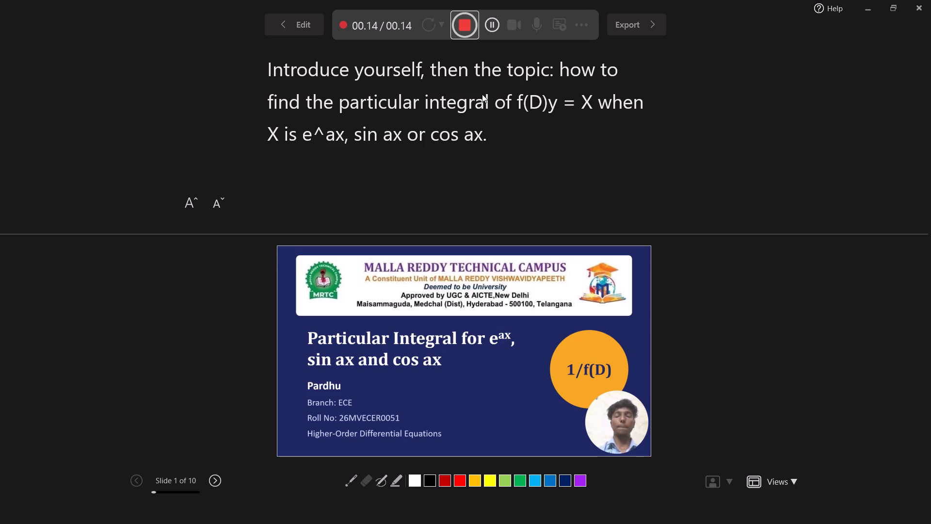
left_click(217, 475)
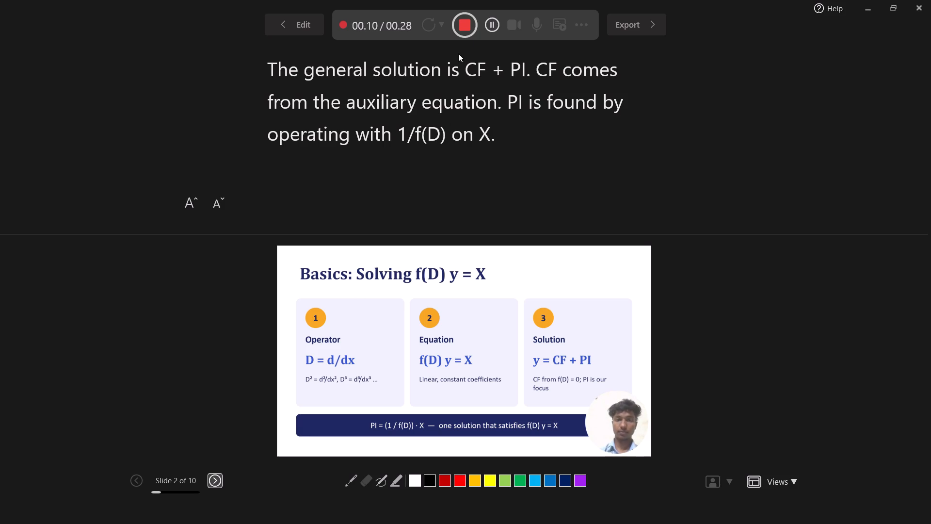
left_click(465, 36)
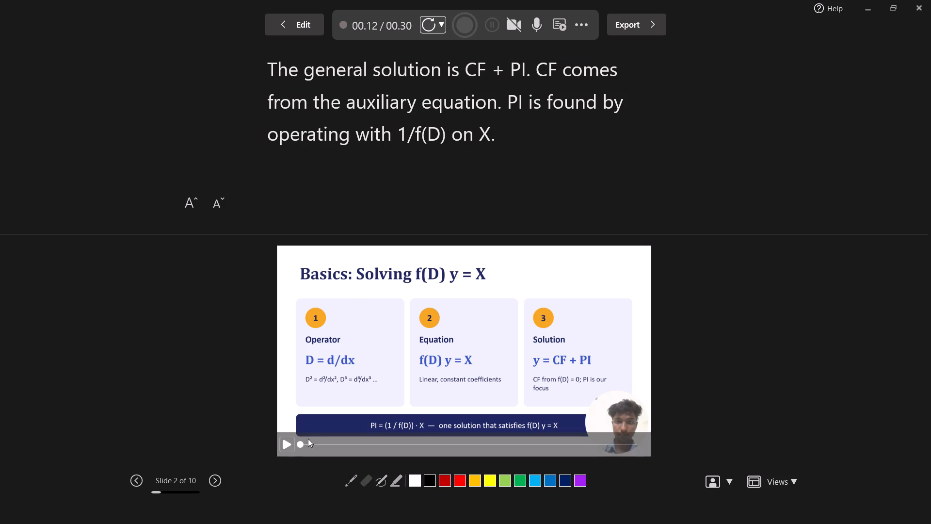
Play back the new takes on the Basics slide and the title slide.
left_click(280, 450)
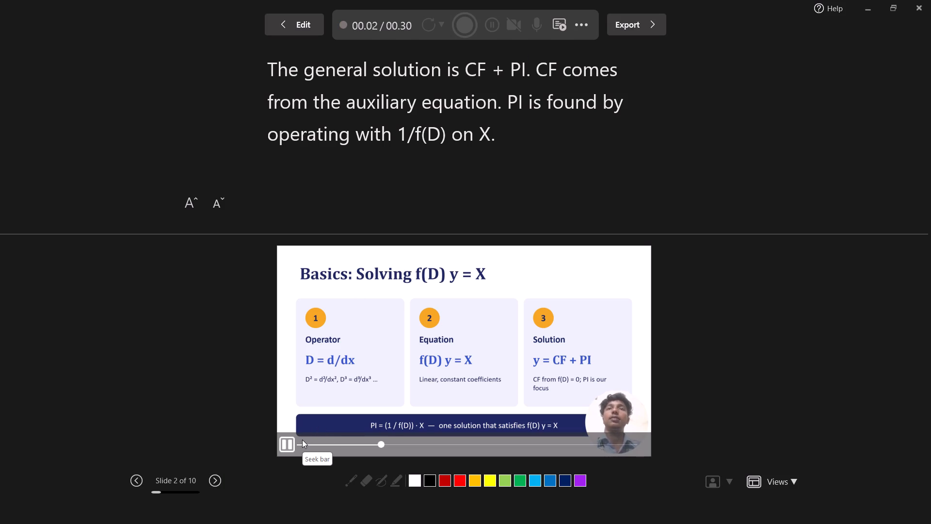
left_click(139, 482)
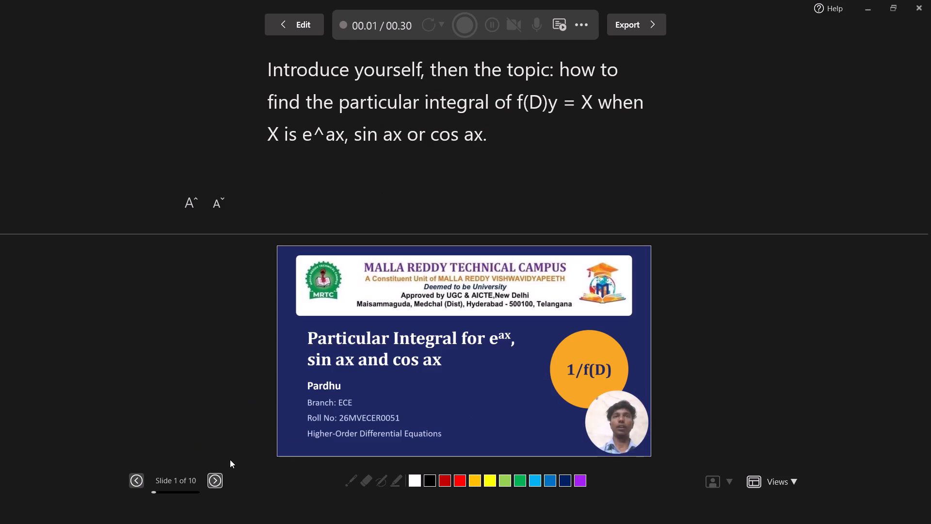
left_click(287, 444)
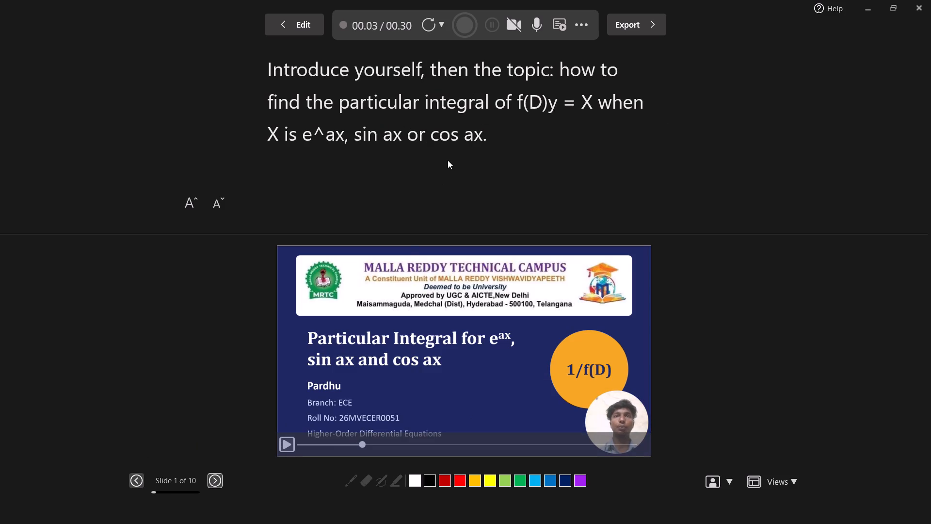
Retake the video on all slides again, recording about 20 seconds on the title slide before advancing to the Basics slide.
left_click(440, 20)
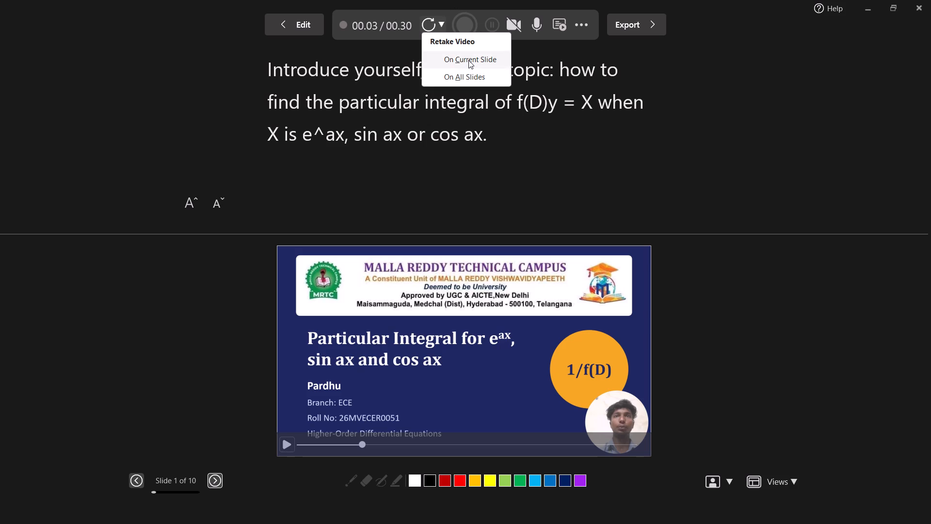
left_click(454, 82)
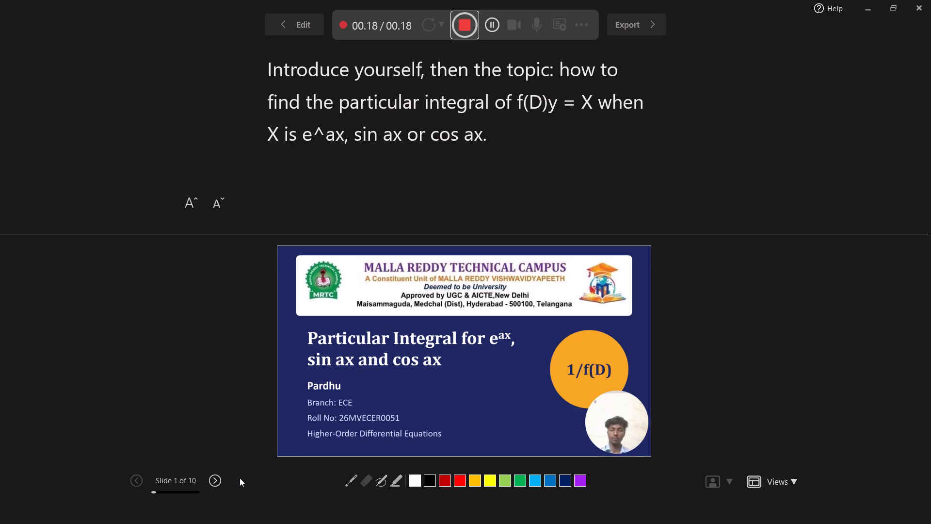
left_click(219, 481)
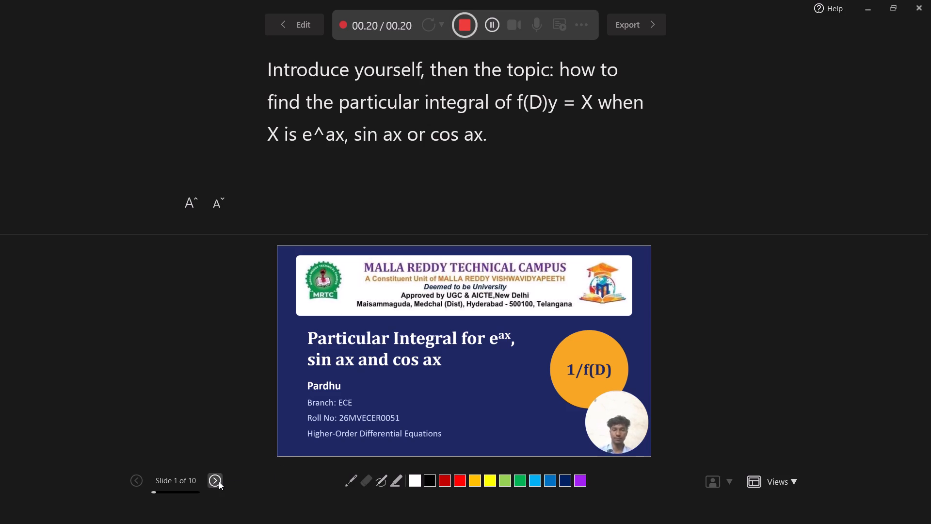
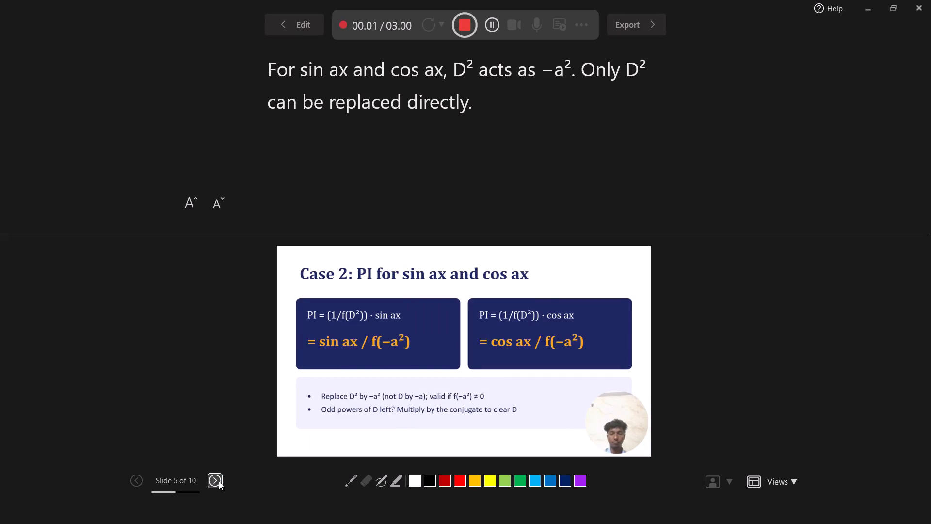
Stop the recording on the Case 2: PI for sin ax and cos ax slide at about 8 seconds.
left_click(138, 479)
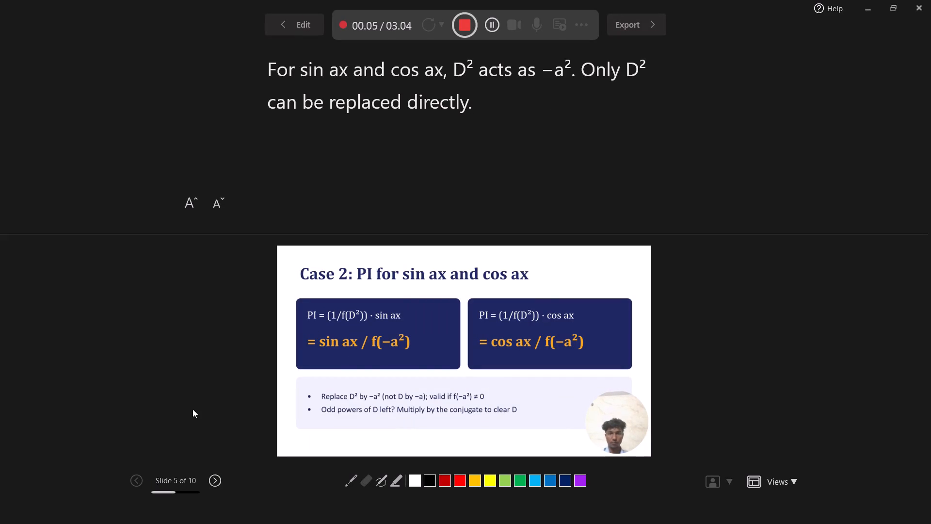
left_click(466, 22)
Go back from the Case 2 slide to the title slide and play back its recorded take.
double_click(136, 477)
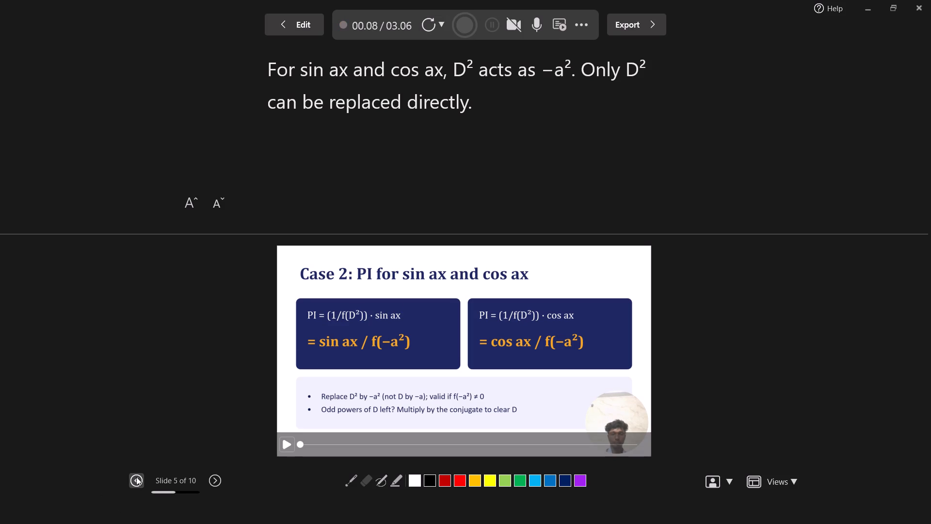
left_click(136, 477)
left_click(136, 477)
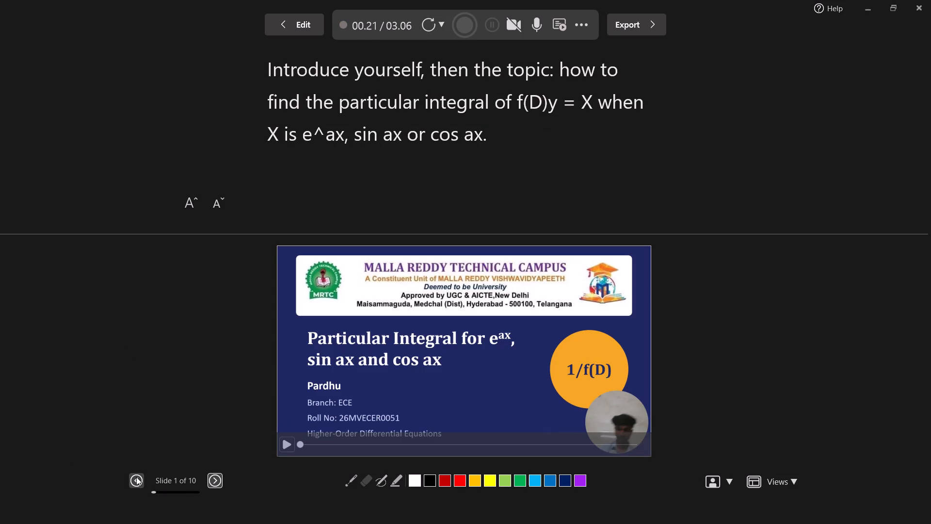
left_click(136, 477)
left_click(284, 441)
left_click(664, 350)
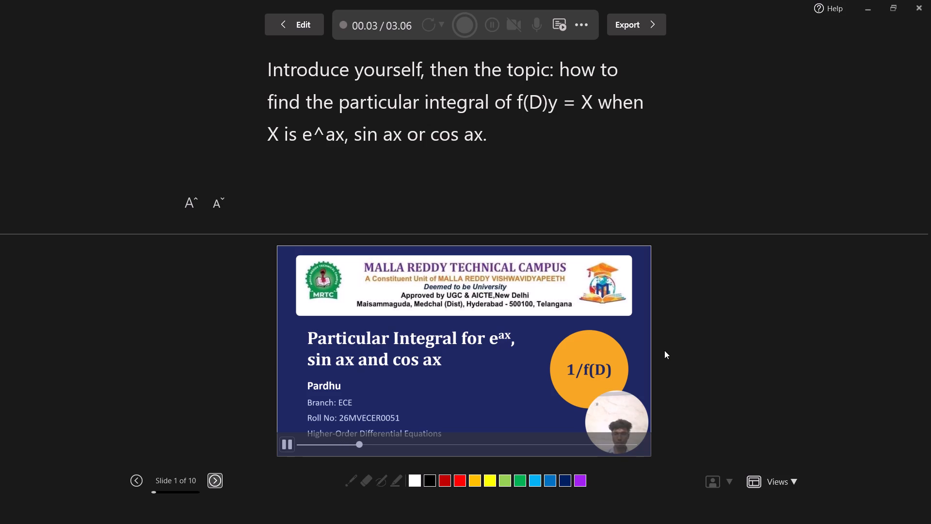
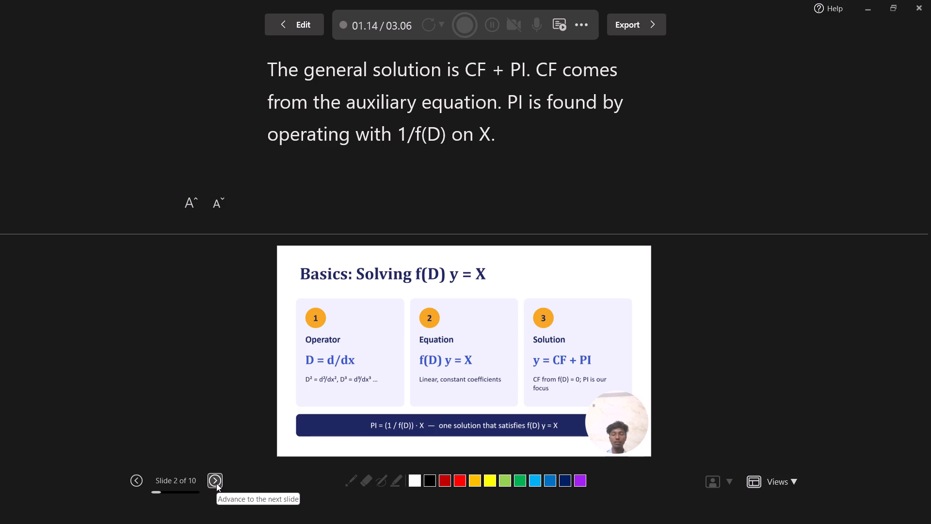
Return to the Basics: Solving f(D) y = X slide and review its recorded take, skipping ahead to near its end.
left_click(216, 483)
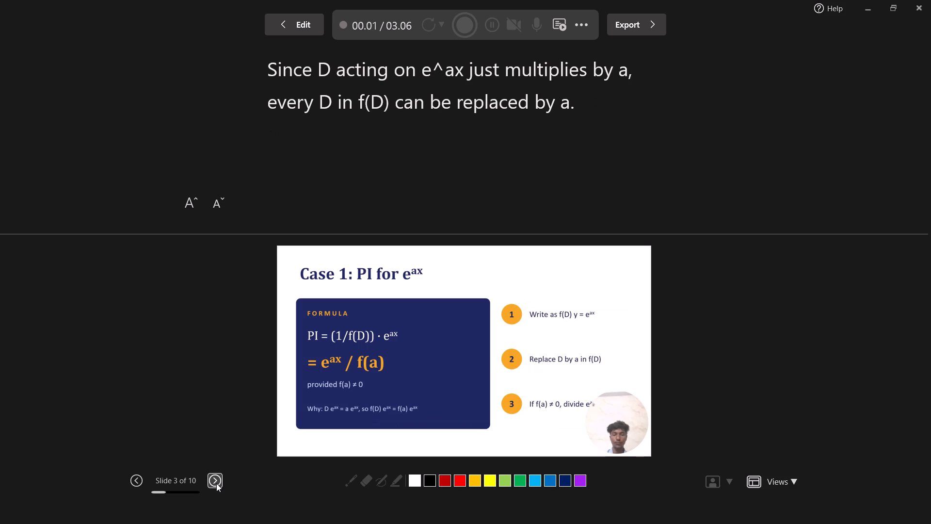
left_click(138, 480)
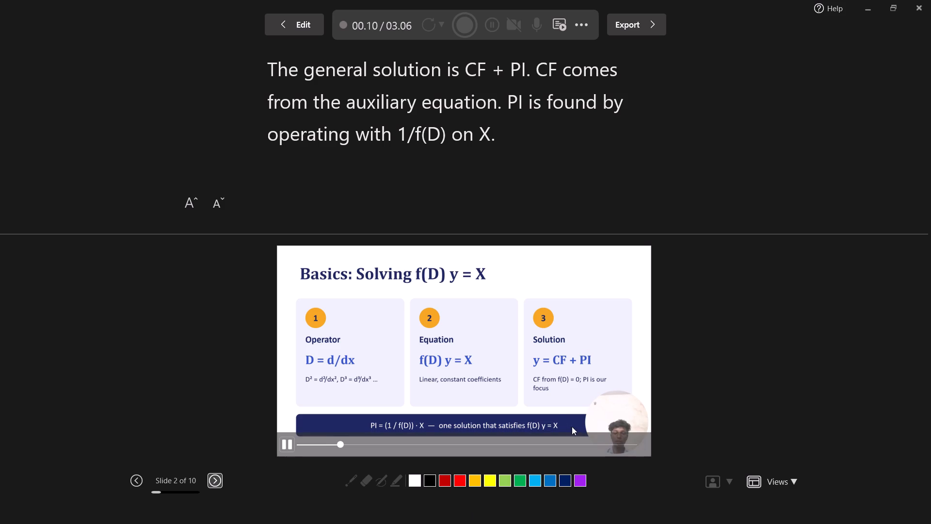
left_click(610, 442)
left_click(636, 358)
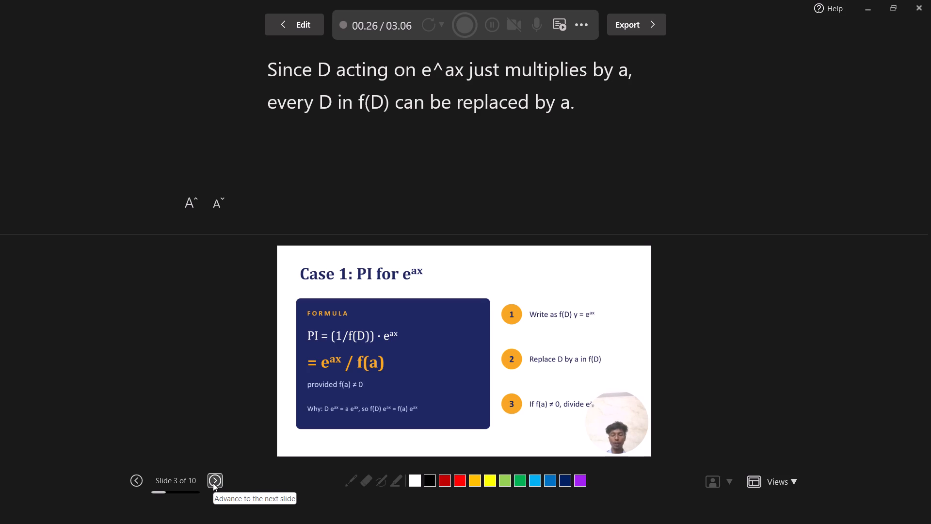
Skip ahead from the Case 1 slide during playback and pause on the Case 2: PI for sin ax and cos ax slide.
left_click(213, 483)
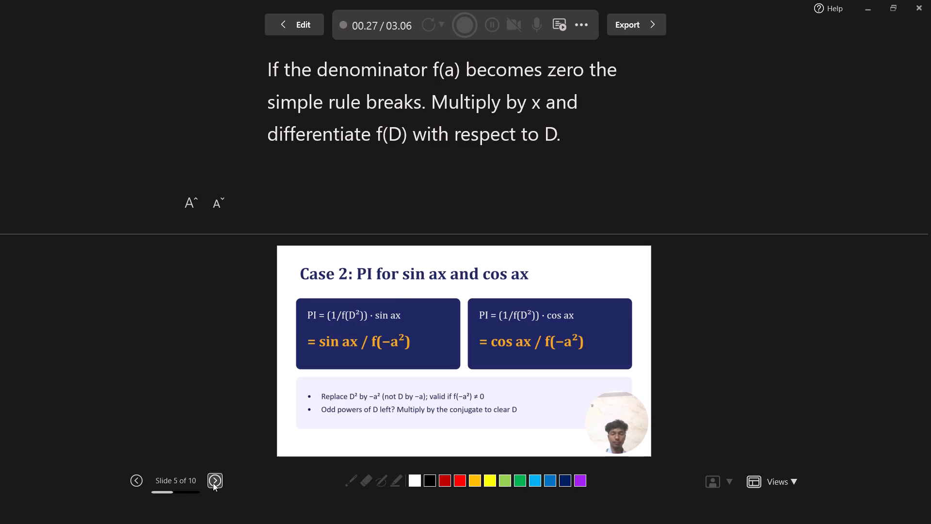
left_click(131, 479)
left_click(282, 441)
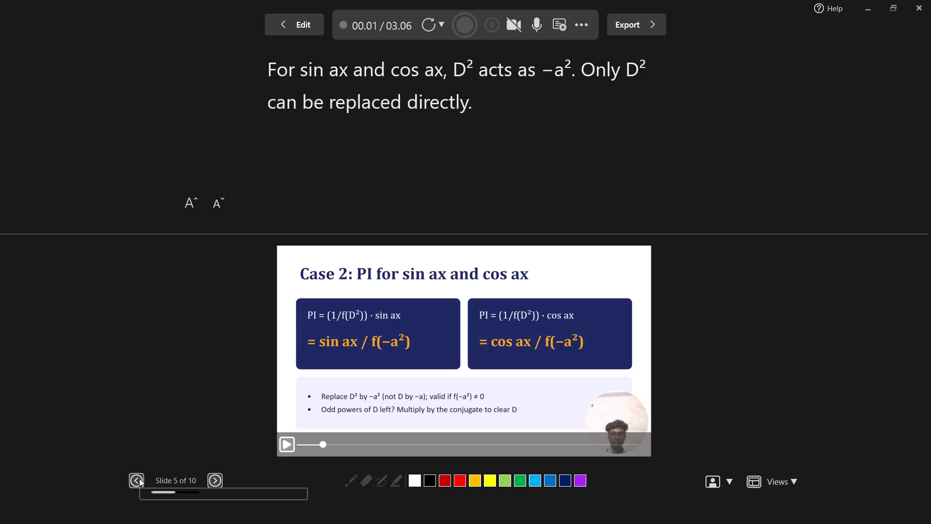
left_click_drag(139, 478, 275, 446)
left_click(275, 446)
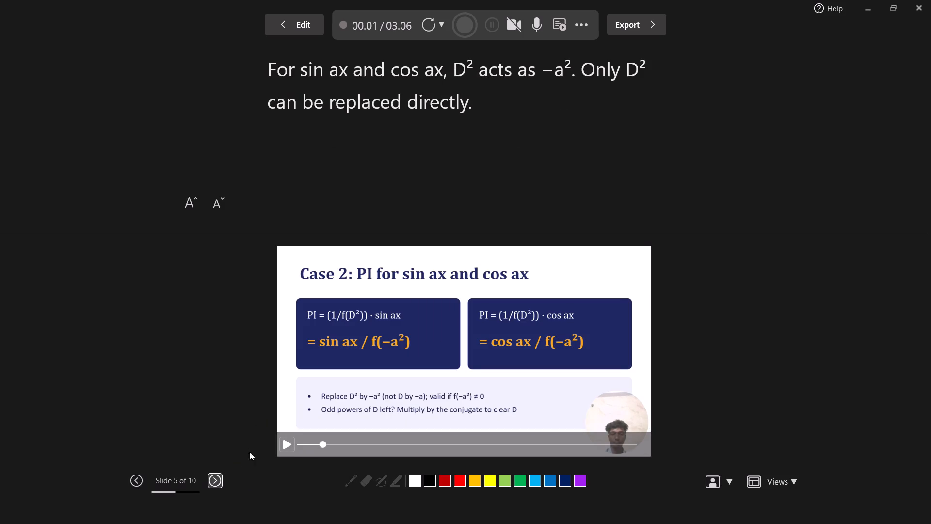
Go back to the Case 1: PI for e^ax slide and play the last part of its recorded take.
left_click(140, 478)
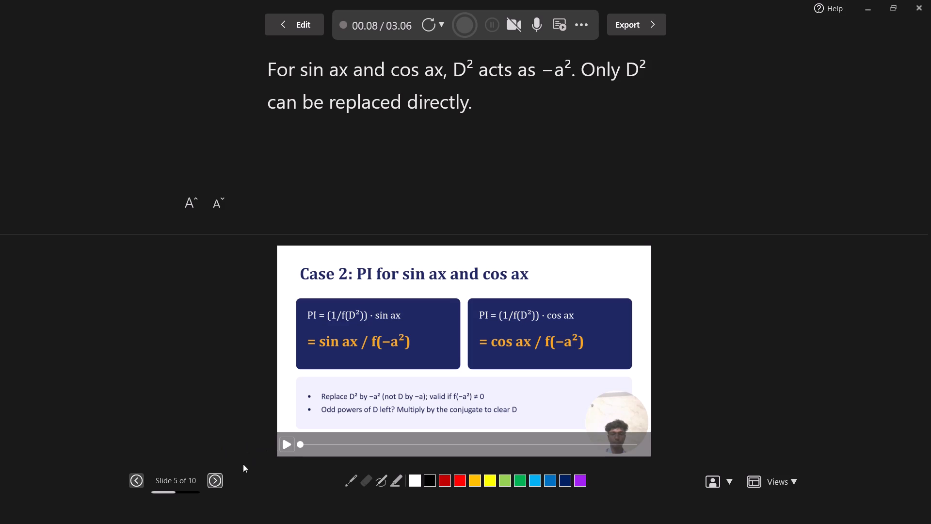
left_click(135, 478)
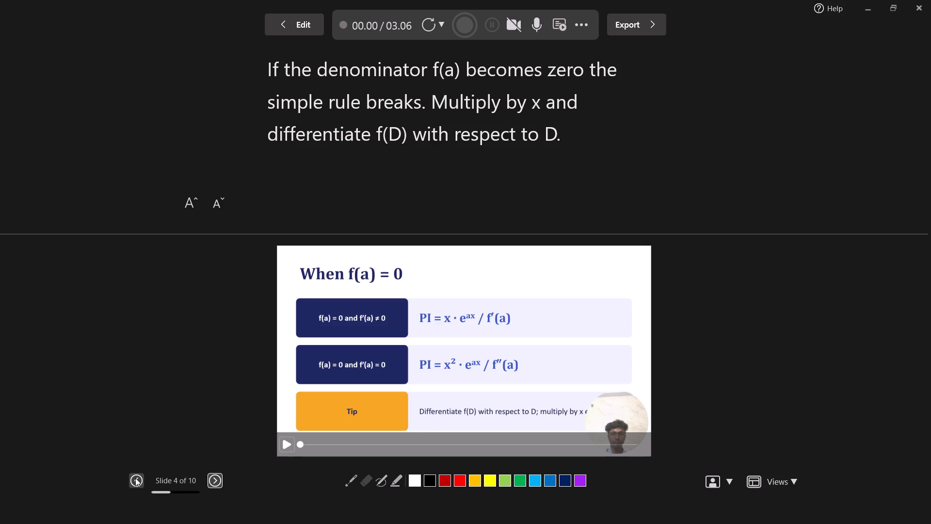
left_click(135, 478)
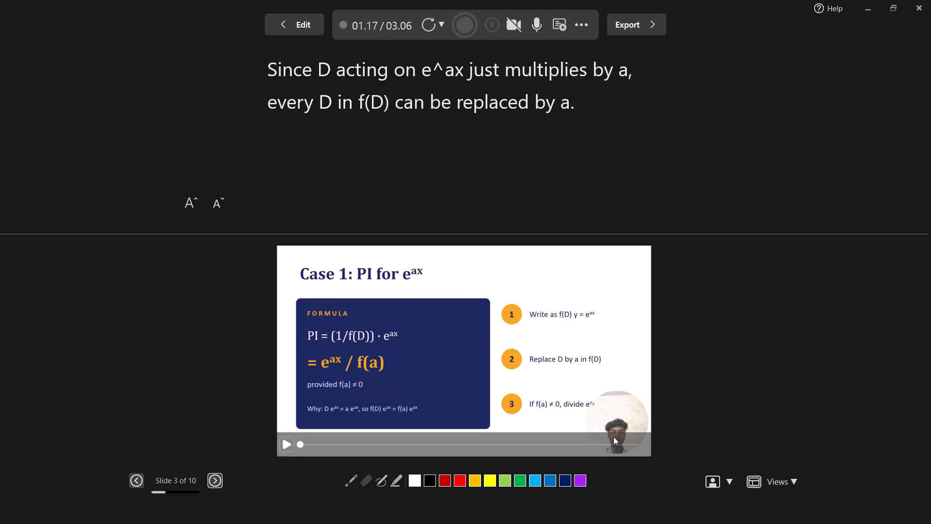
left_click(625, 441)
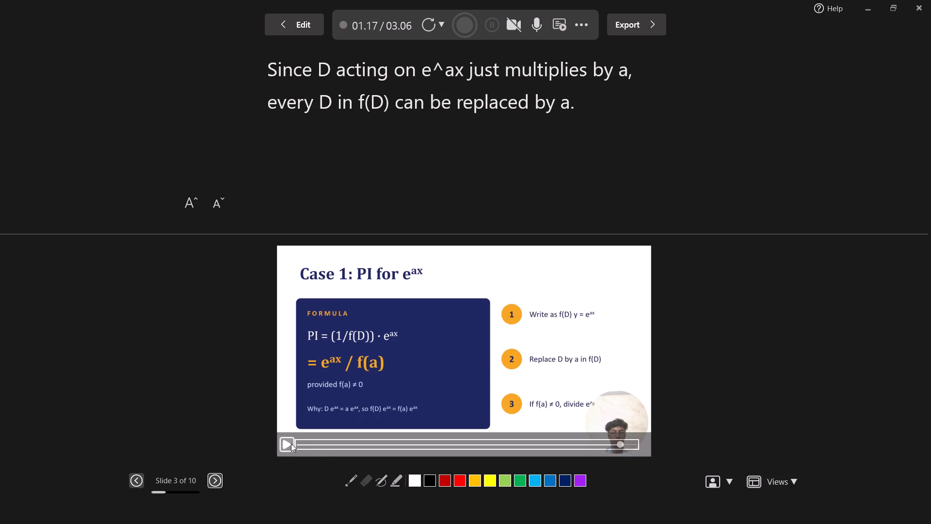
left_click(287, 443)
left_click(287, 443)
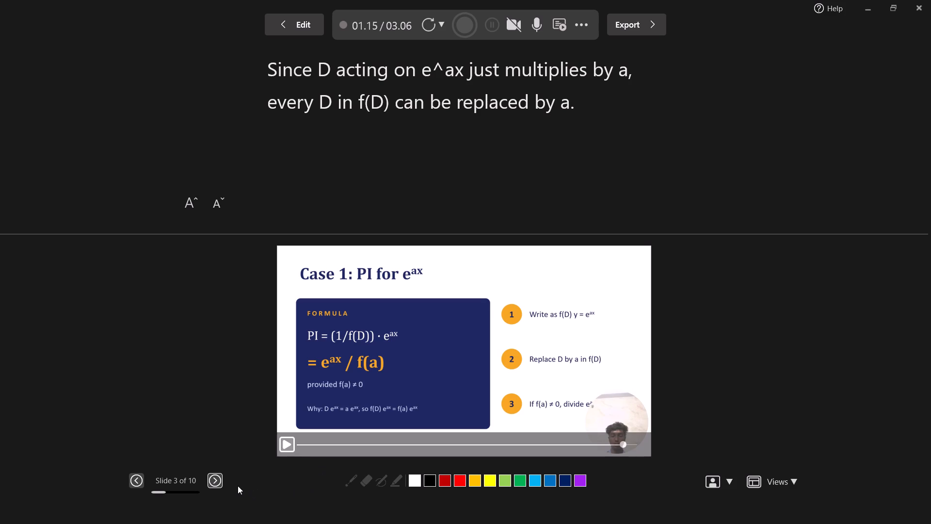
Advance to the When f(a) = 0 slide and start retaking the video for the current slide only.
left_click(216, 480)
left_click(423, 286)
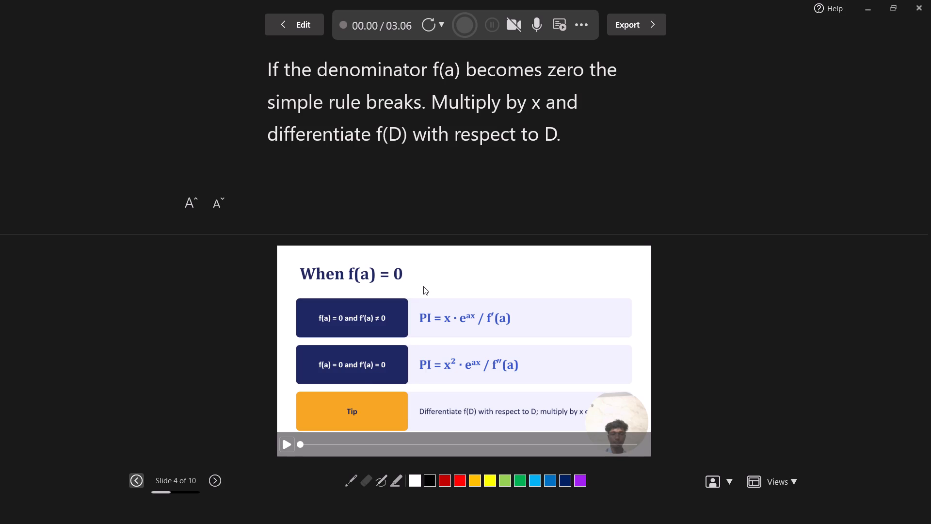
left_click(434, 28)
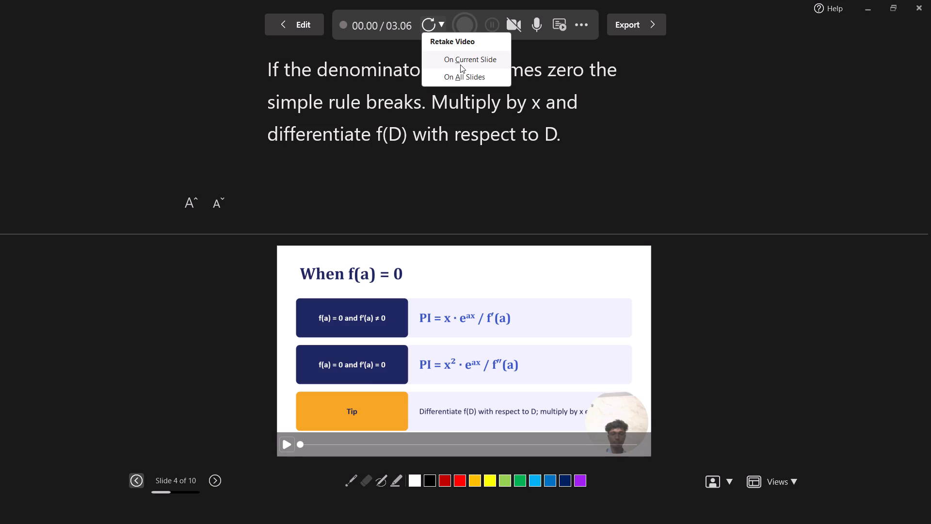
left_click(460, 65)
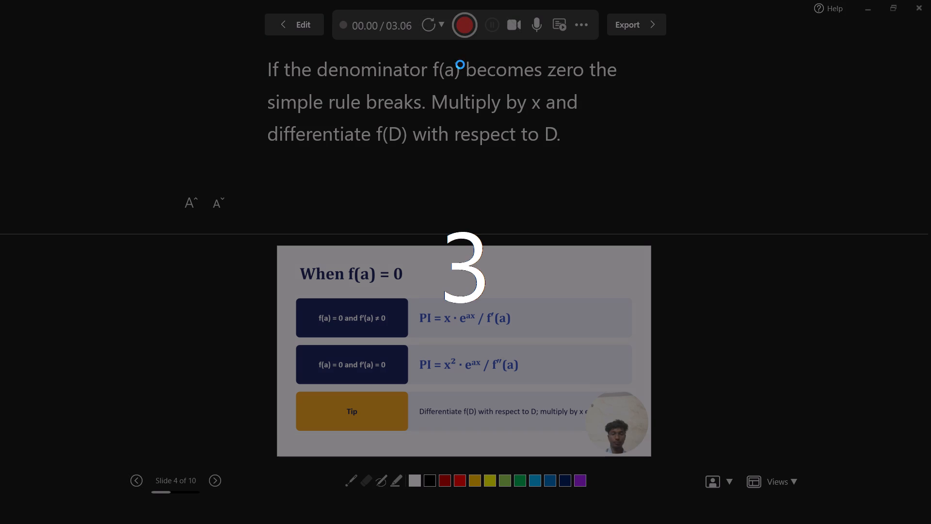
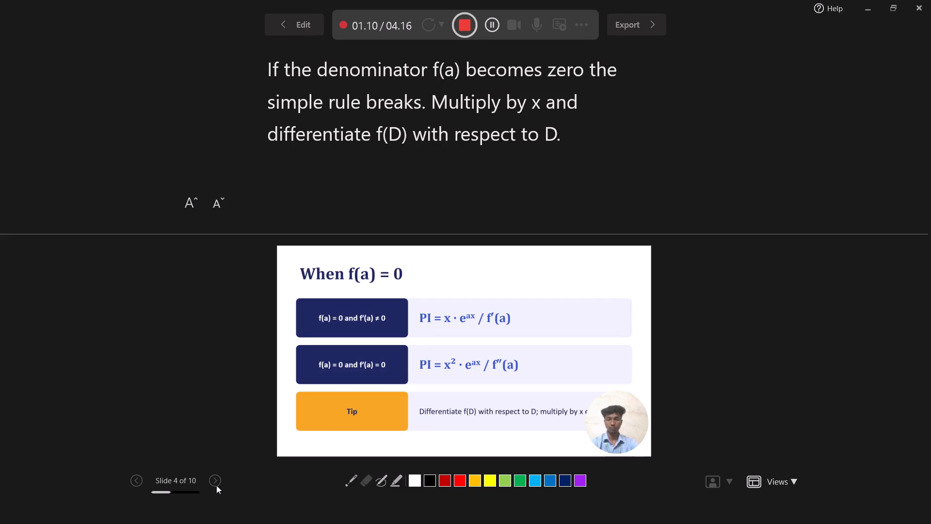
Finish the narrated retake of the When f(a) = 0 slide and stop the recording.
left_click(216, 485)
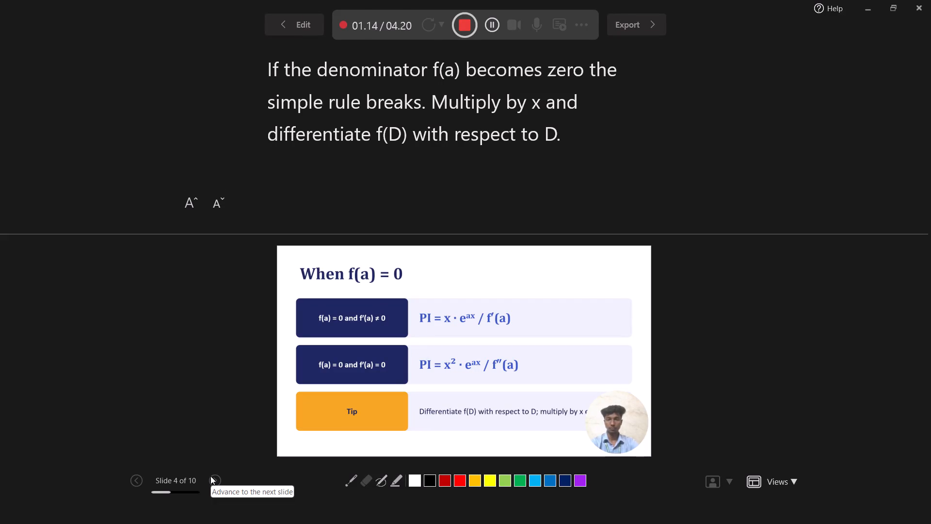
left_click(464, 25)
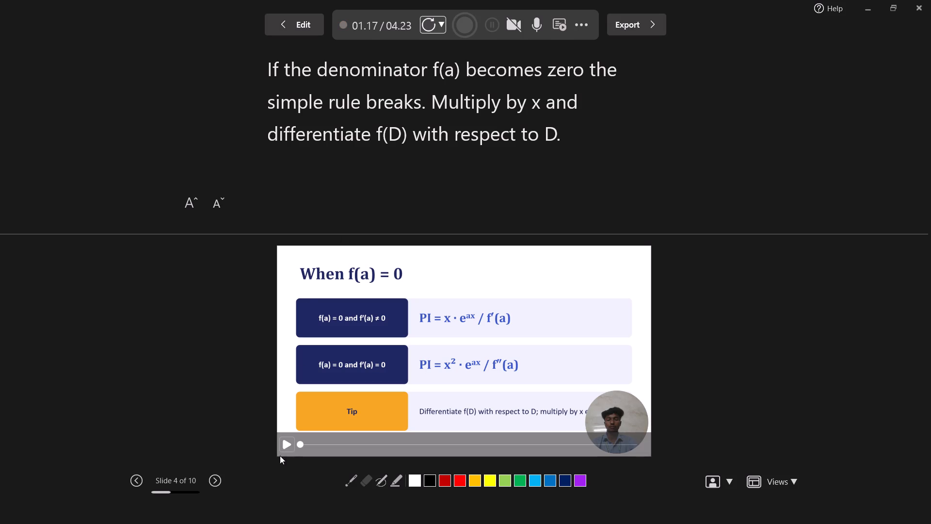
Play back the new When f(a) = 0 take and skip ahead to the Case 2: PI for sin ax and cos ax slide.
left_click(283, 440)
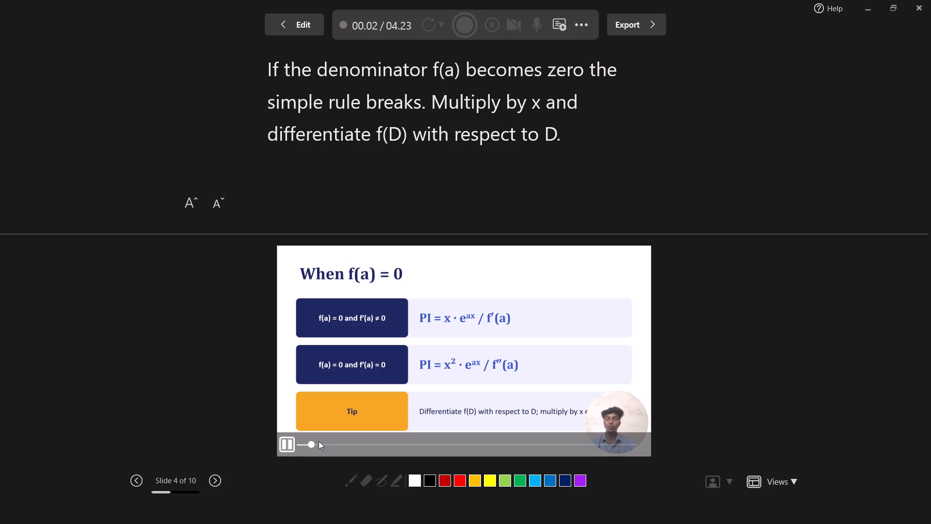
left_click(219, 481)
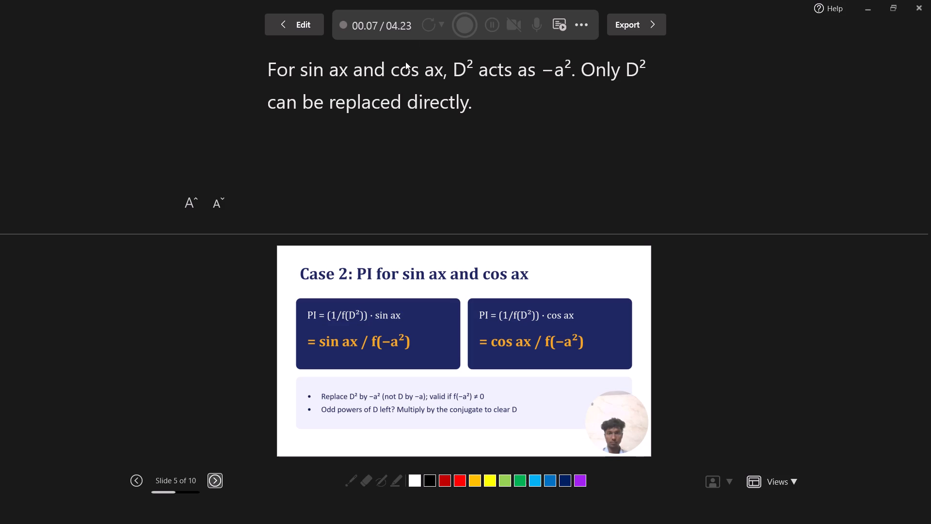
End the playback, return to the Case 2: PI for sin ax and cos ax slide, and start retaking the video on the current slide only.
left_click(429, 28)
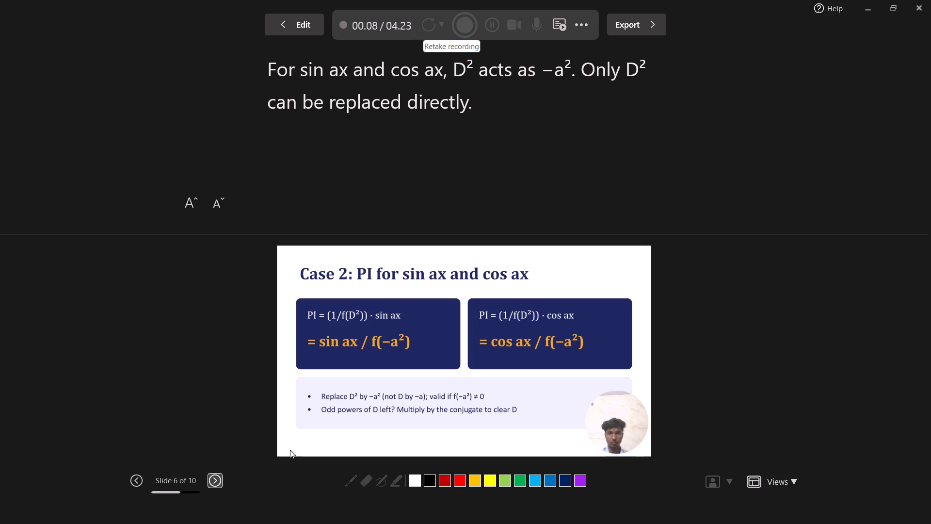
left_click(288, 442)
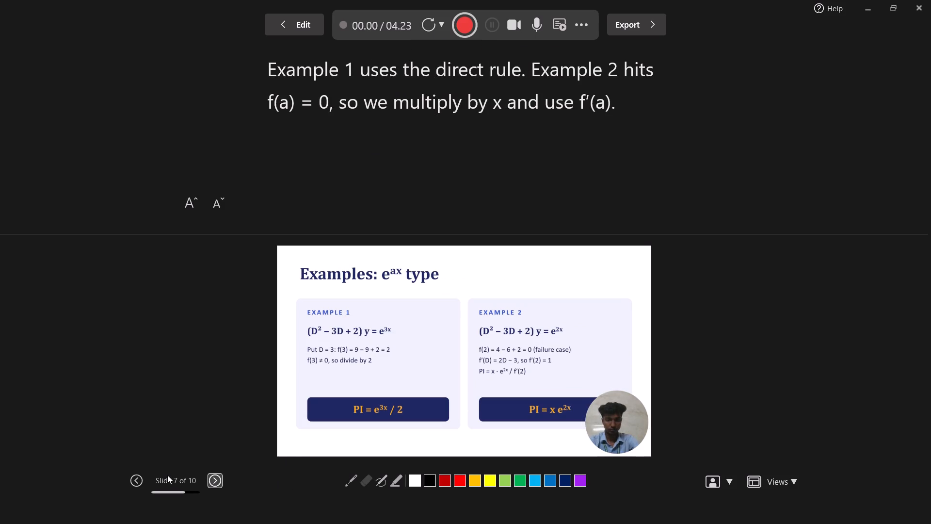
left_click(134, 479)
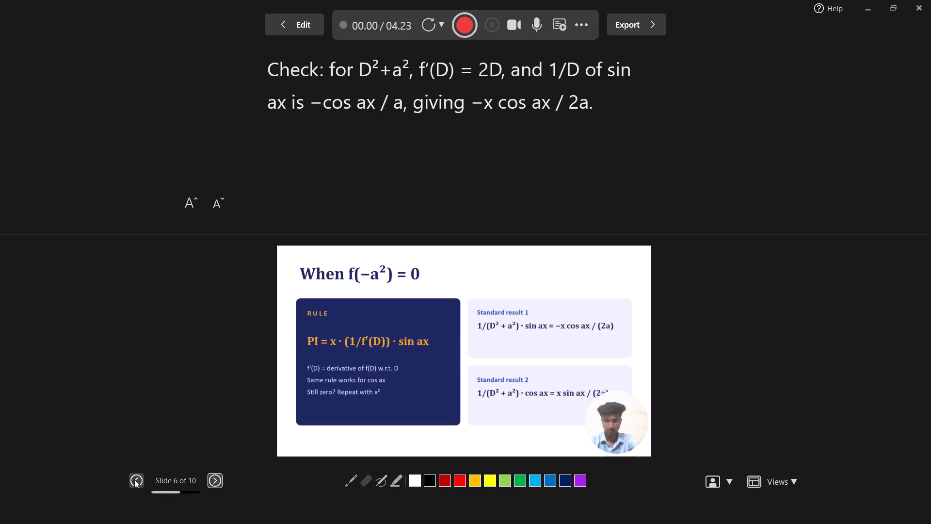
left_click(134, 479)
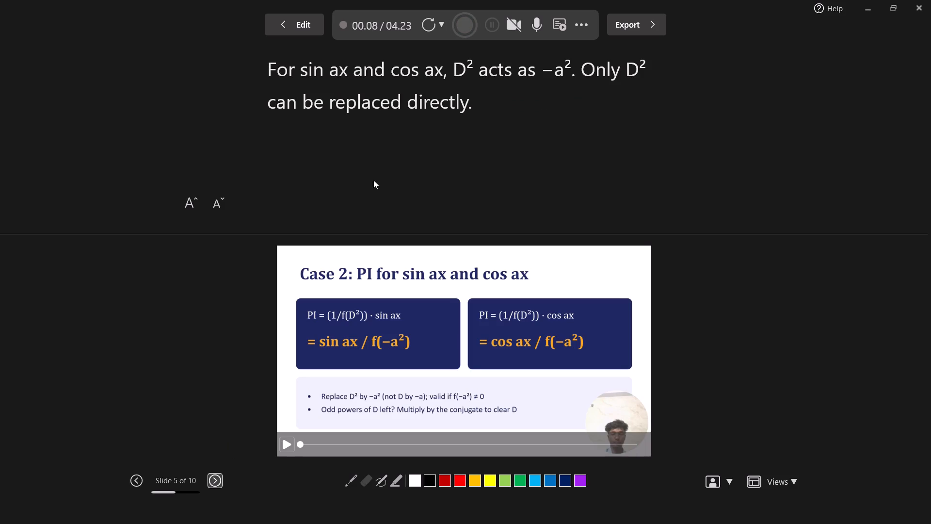
left_click(437, 25)
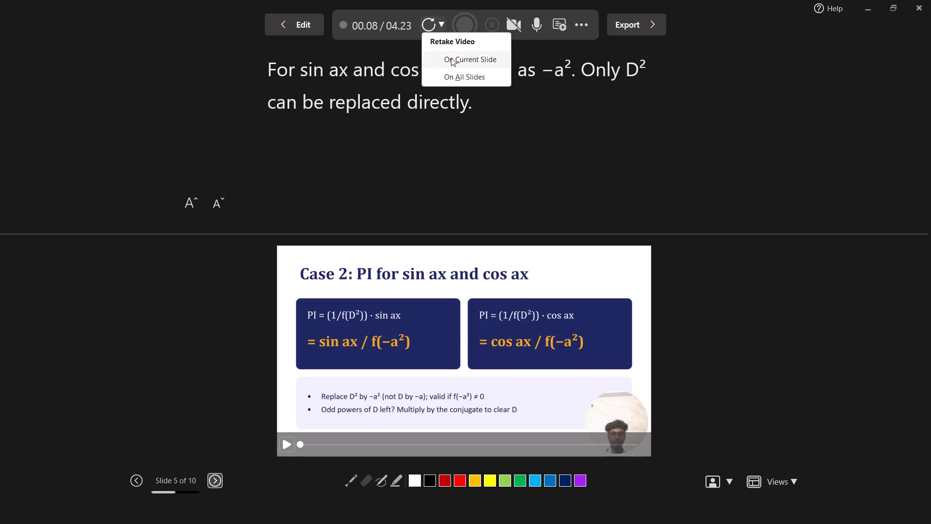
left_click(451, 58)
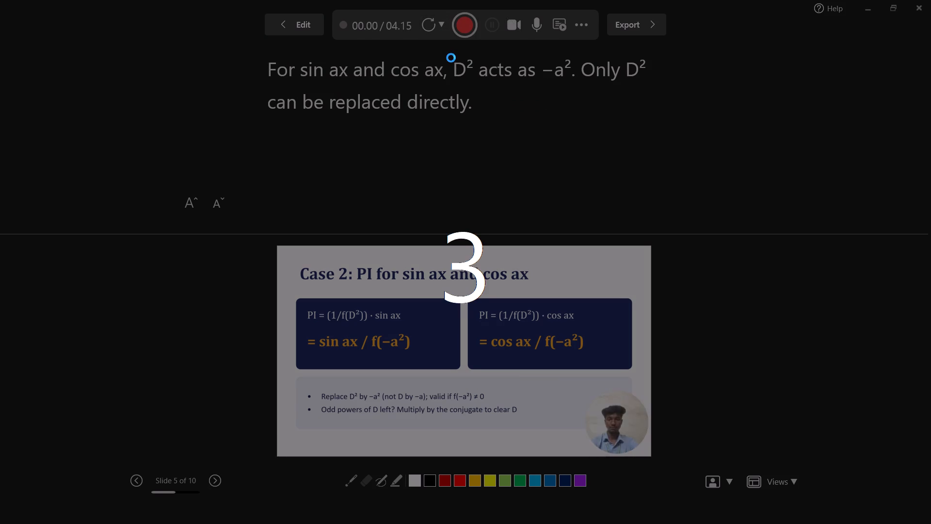
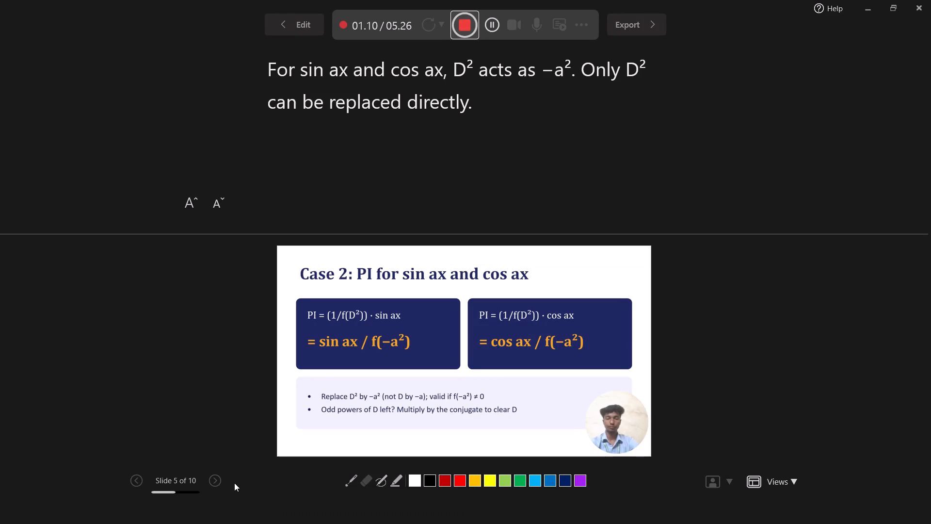
Finish the narrated retake of the Case 2: PI for sin ax and cos ax slide and stop the recording.
left_click(218, 478)
left_click(465, 28)
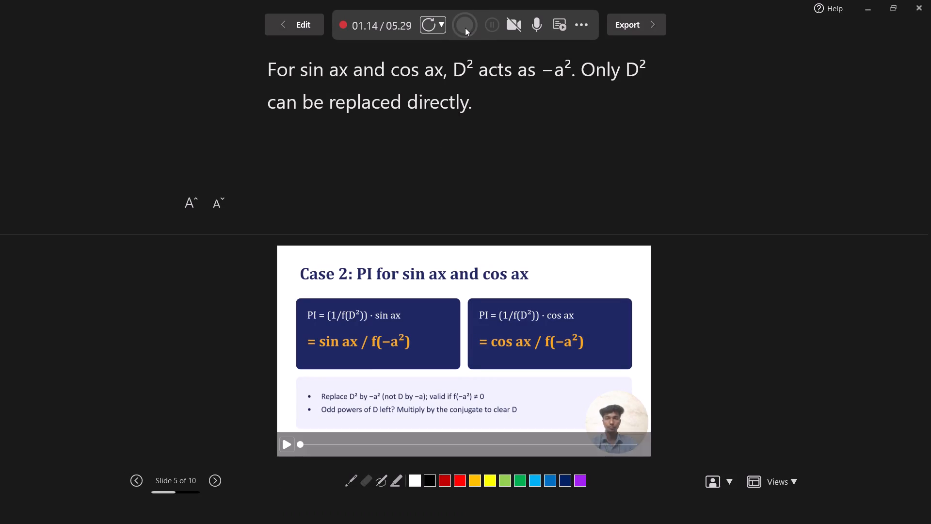
Play back the opening seconds of the new Case 2: PI for sin ax and cos ax take, and pause it.
left_click(285, 445)
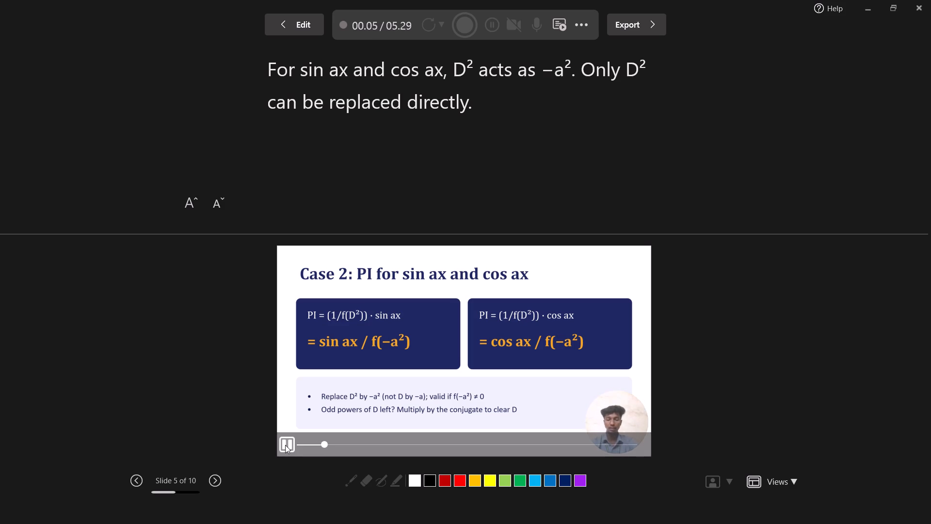
left_click(292, 444)
Advance to the When f(−a²) = 0 slide and start recording its narration.
left_click(210, 482)
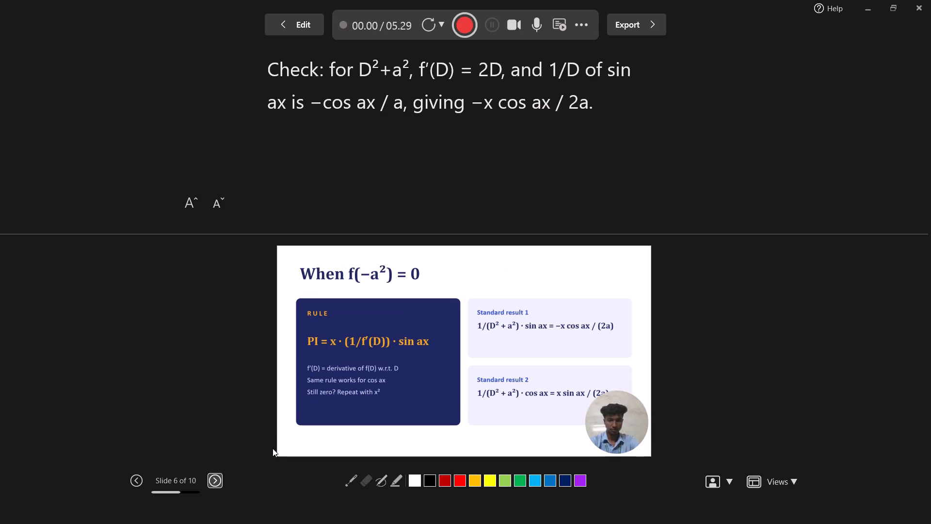
left_click(462, 24)
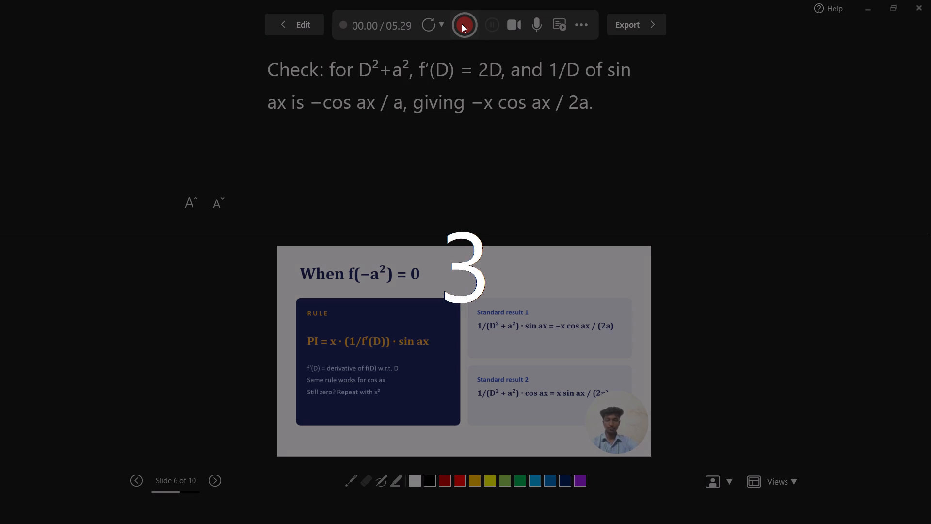
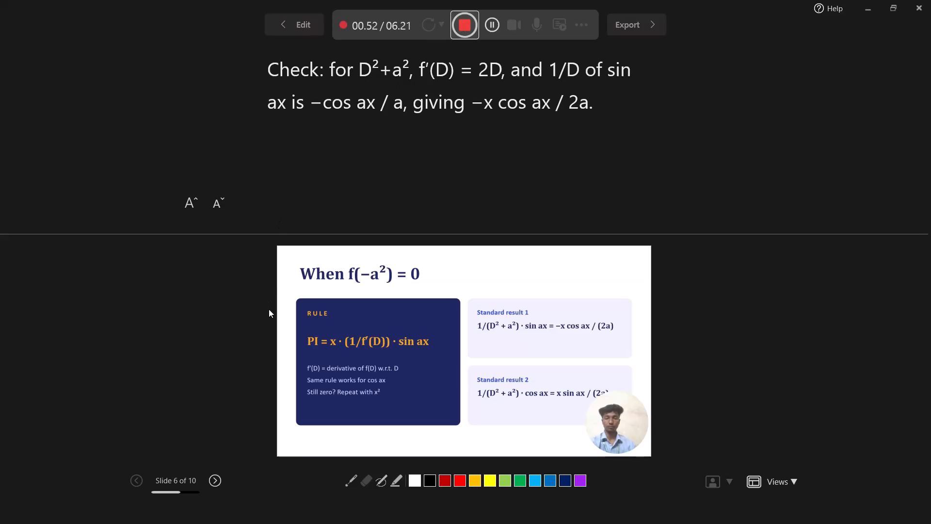
End the narration of the When f(−a²) = 0 slide and continue the recording on the Examples: e^ax type slide.
left_click(214, 482)
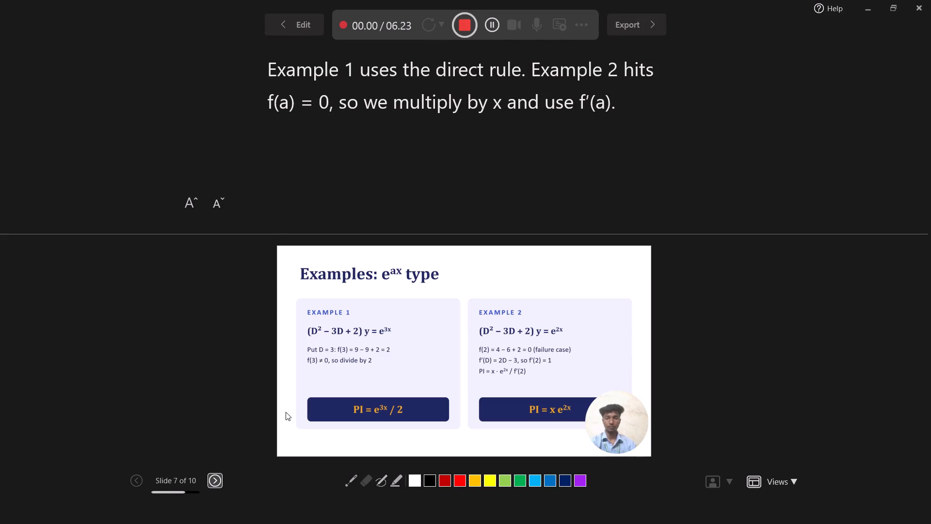
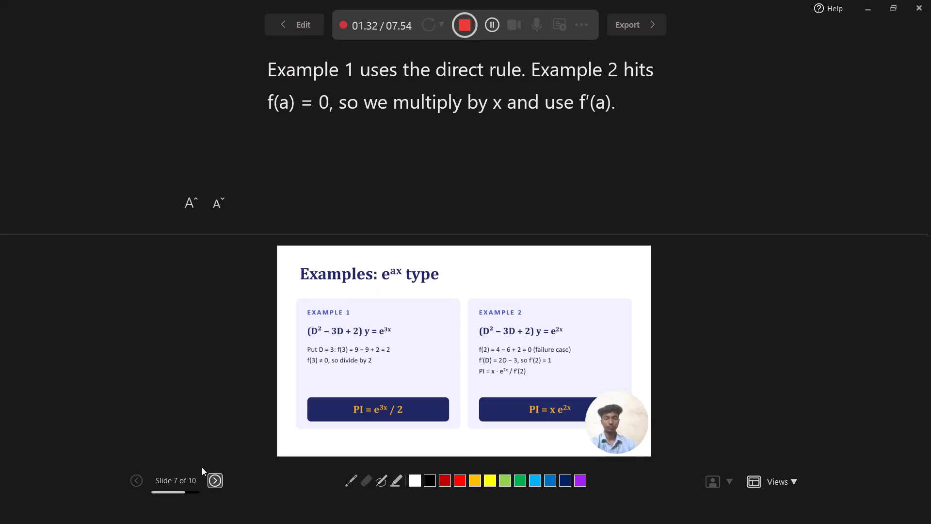
End the narration of the Examples: e^ax type slide and continue the recording on the Examples: sin ax and cos ax type slide.
left_click(212, 479)
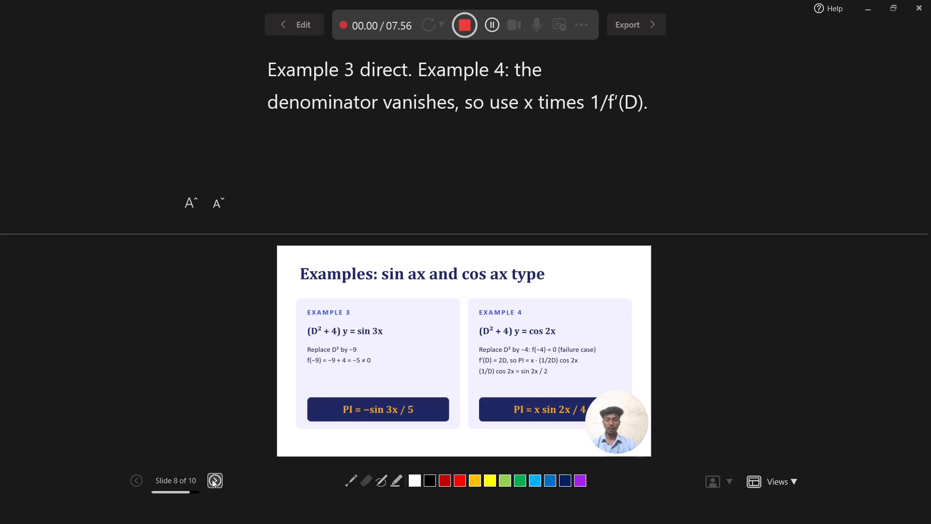
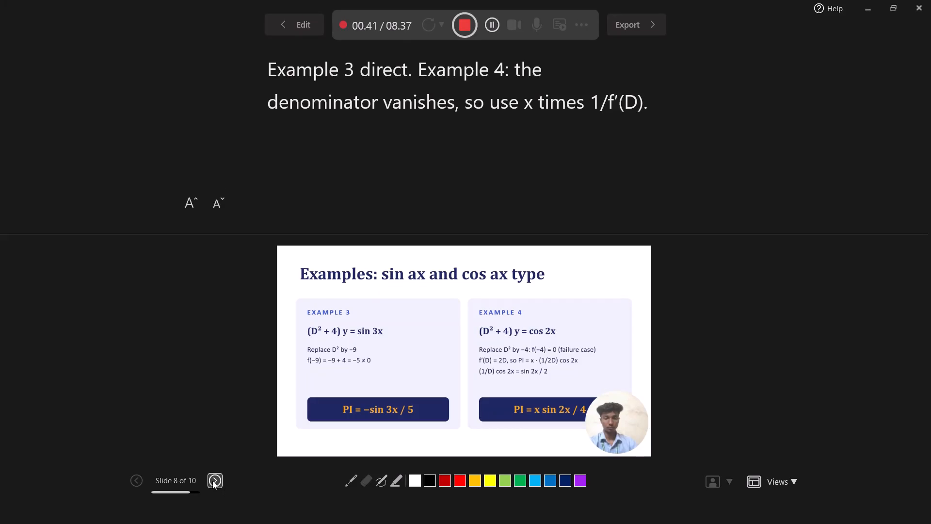
End the narration of the Examples: sin ax and cos ax type slide and continue the recording on the Summary slide.
left_click(213, 479)
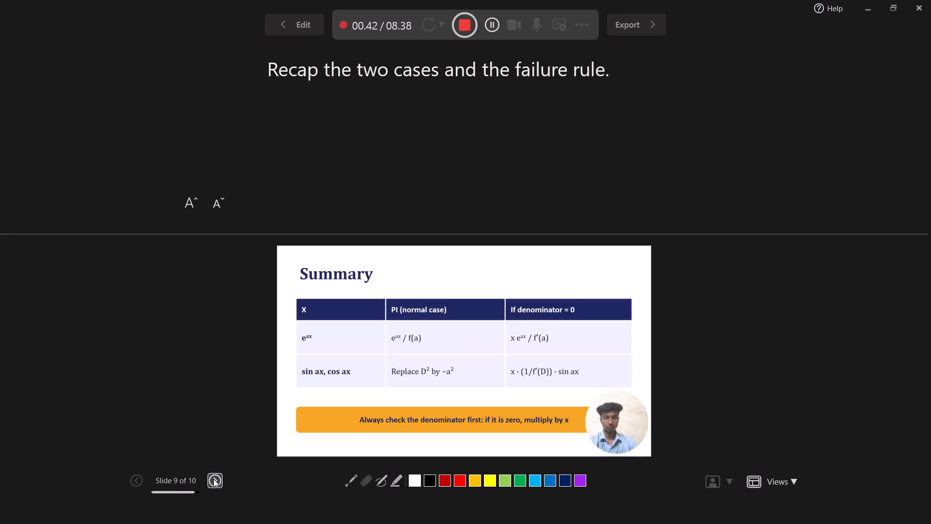
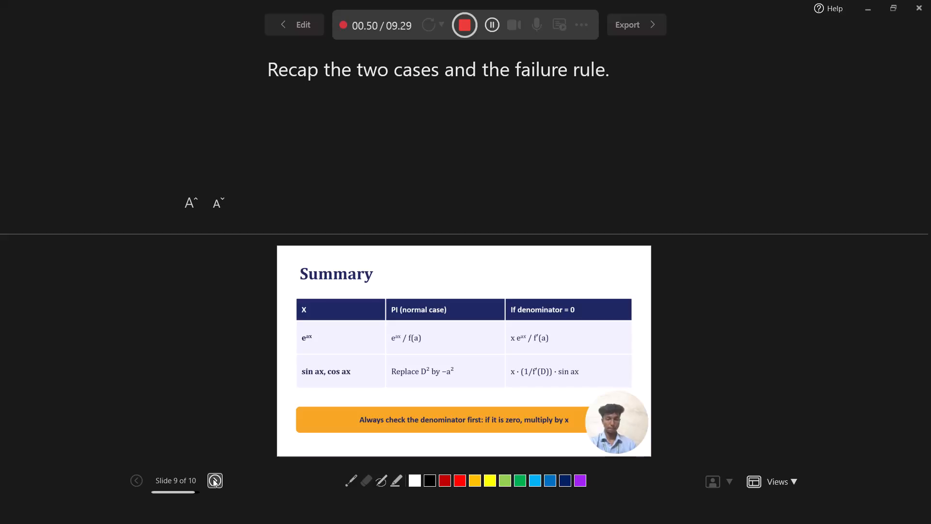
End the Summary slide's narration, continue onto the Thank You slide and stop the recording there.
left_click(211, 483)
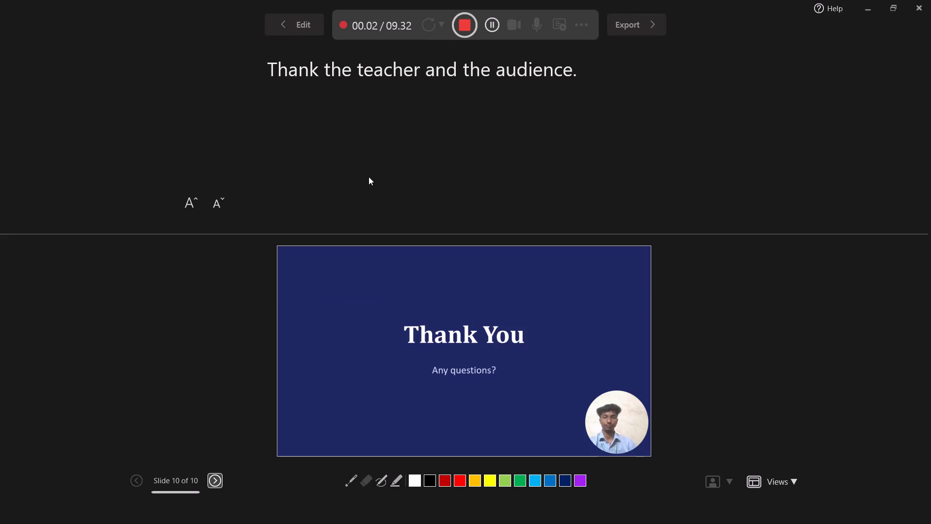
left_click(459, 30)
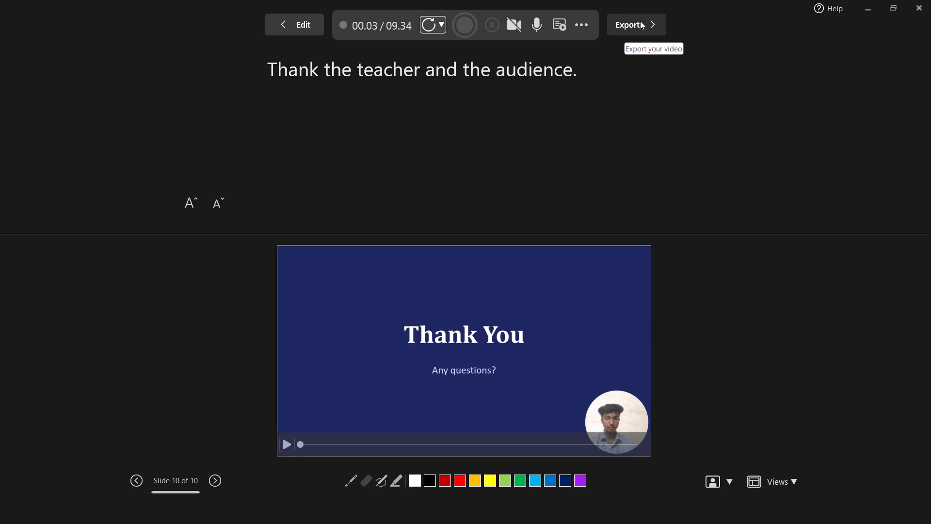
Retake the video on the Thank You slide only, stopping after about 19 seconds of narration.
left_click(431, 22)
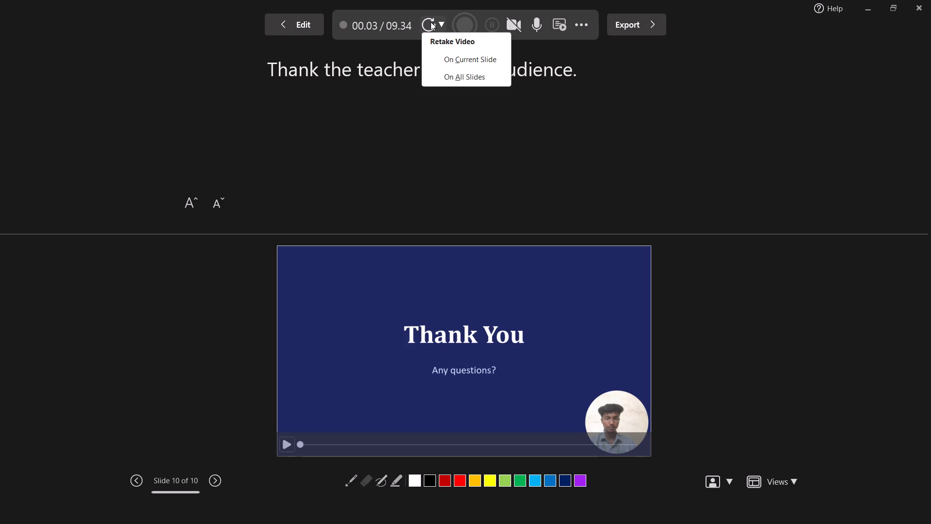
left_click(455, 63)
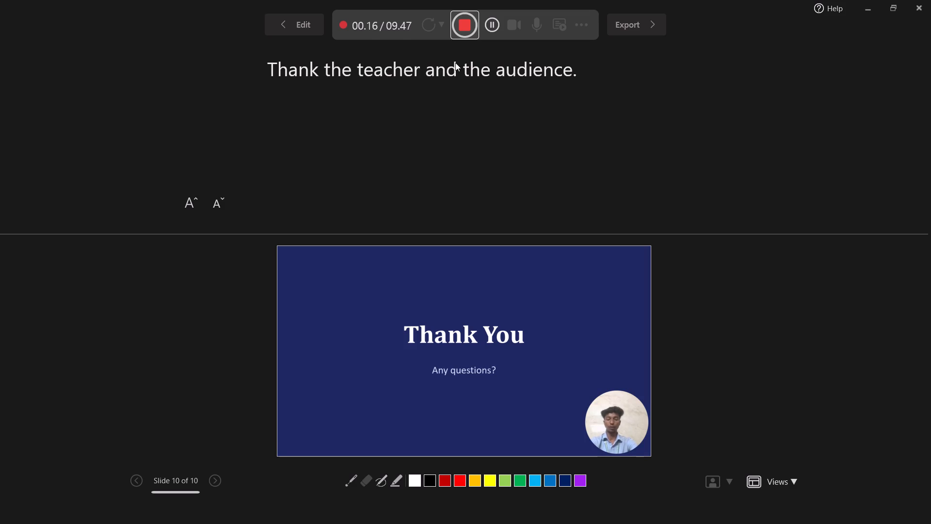
left_click(470, 29)
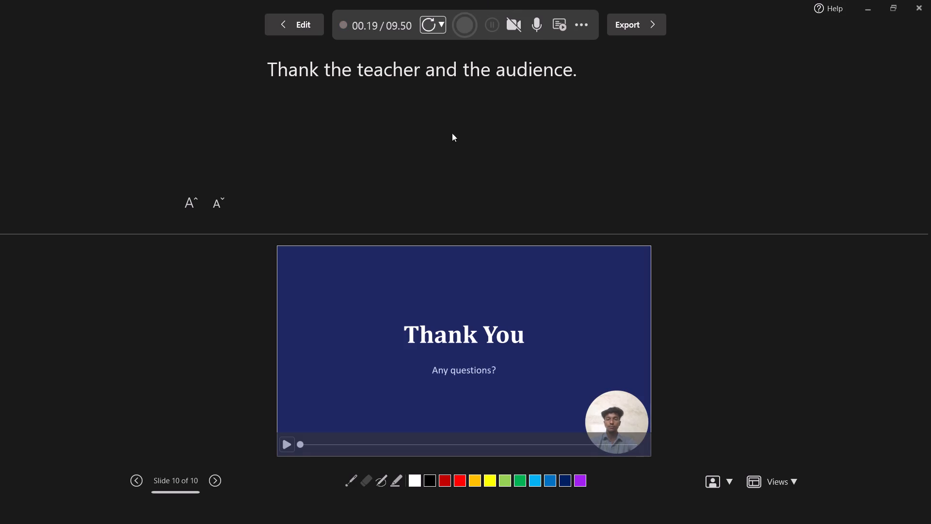
Return to the title slide and play back the recorded narration from slide 1 to review it.
triple_click(141, 483)
triple_click(141, 483)
triple_click(141, 483)
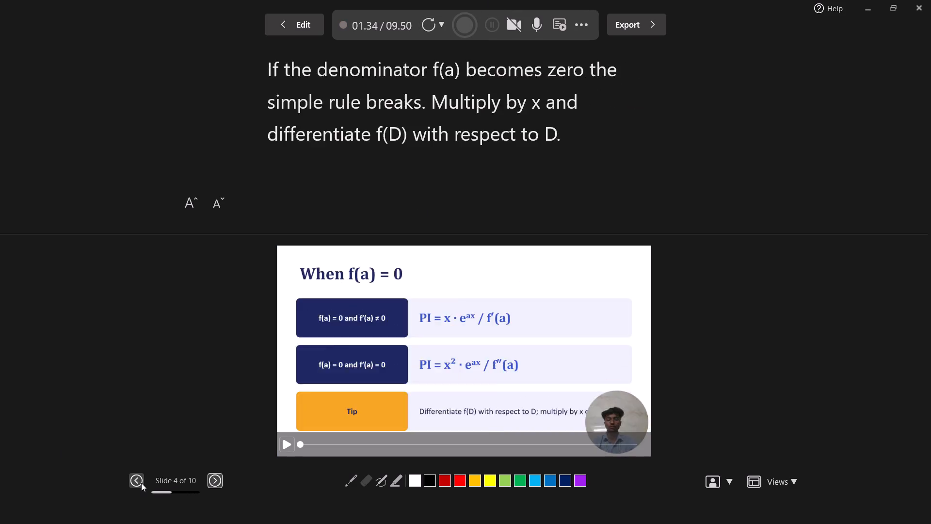
left_click(141, 483)
left_click(141, 483)
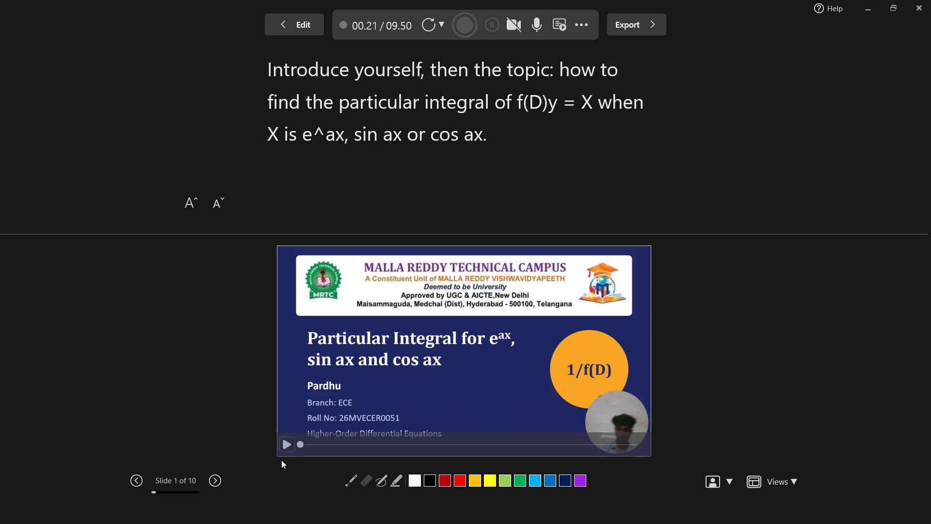
left_click(287, 449)
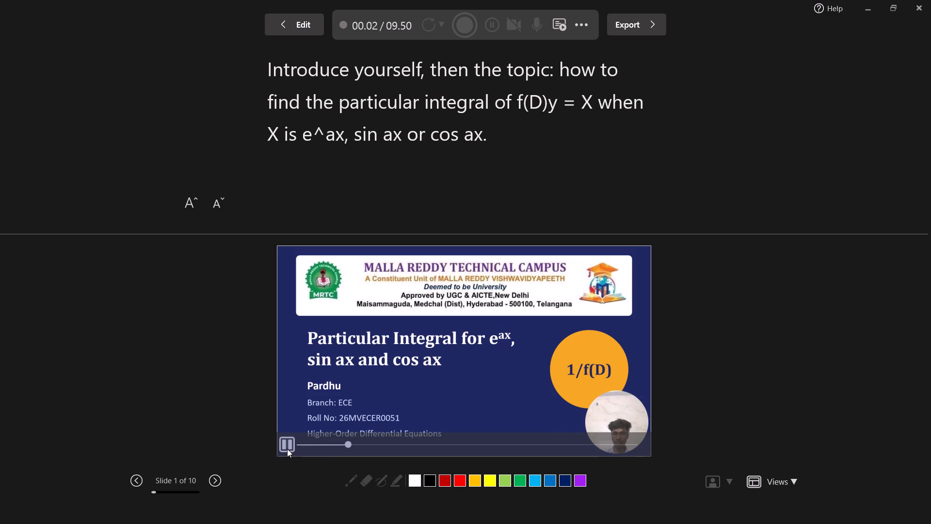
left_click(791, 482)
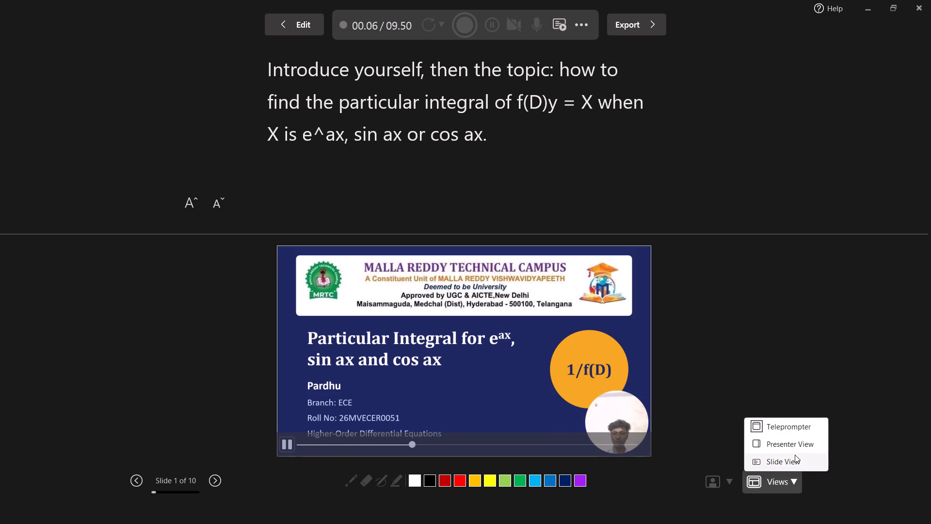
left_click(835, 399)
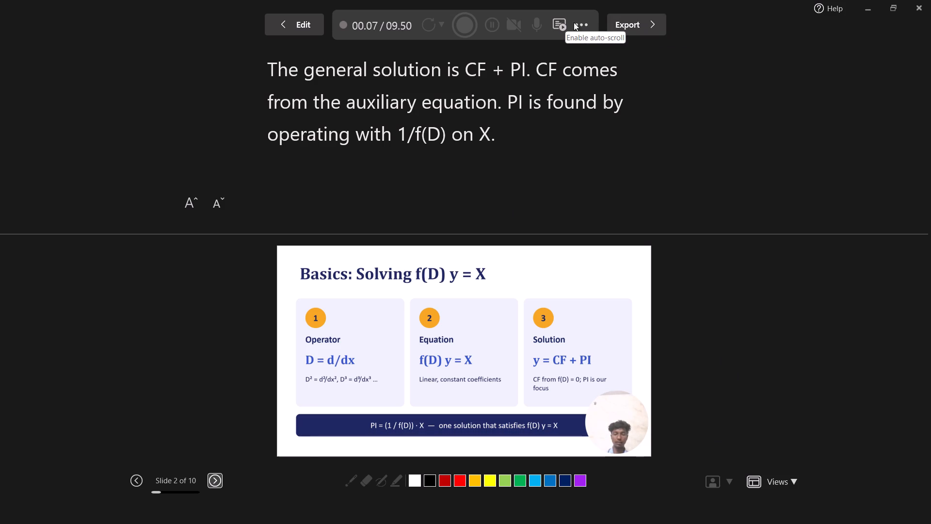
Set the presentation's video export to the file name 1 as MPEG-4 Video in the 2026-44 folder.
left_click(633, 24)
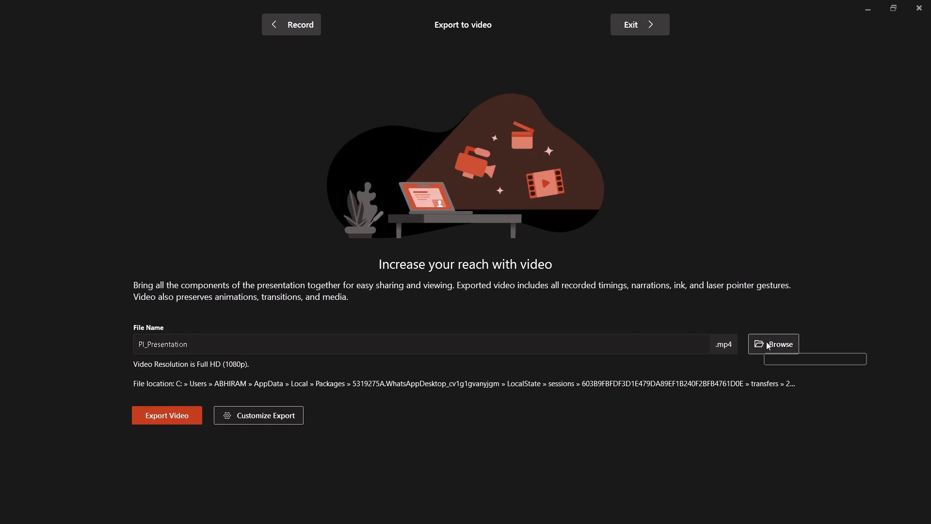
left_click(164, 418)
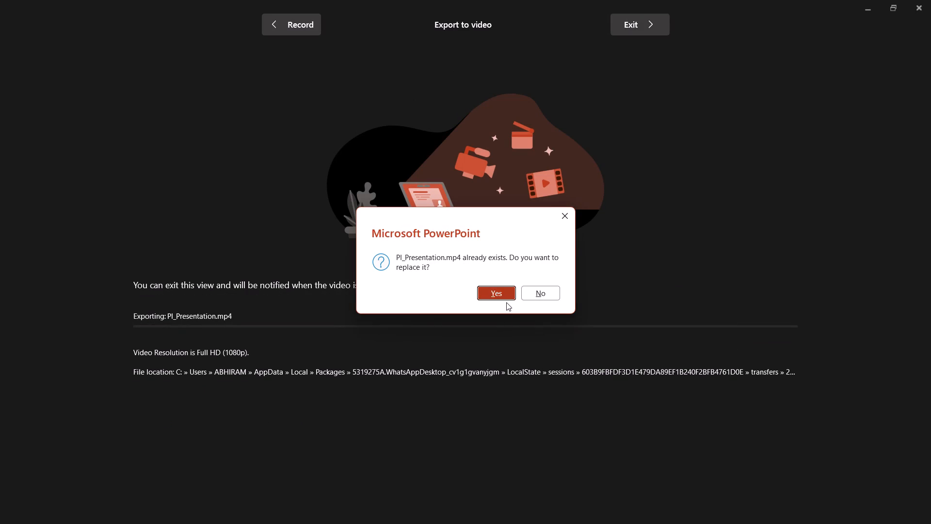
left_click(564, 221)
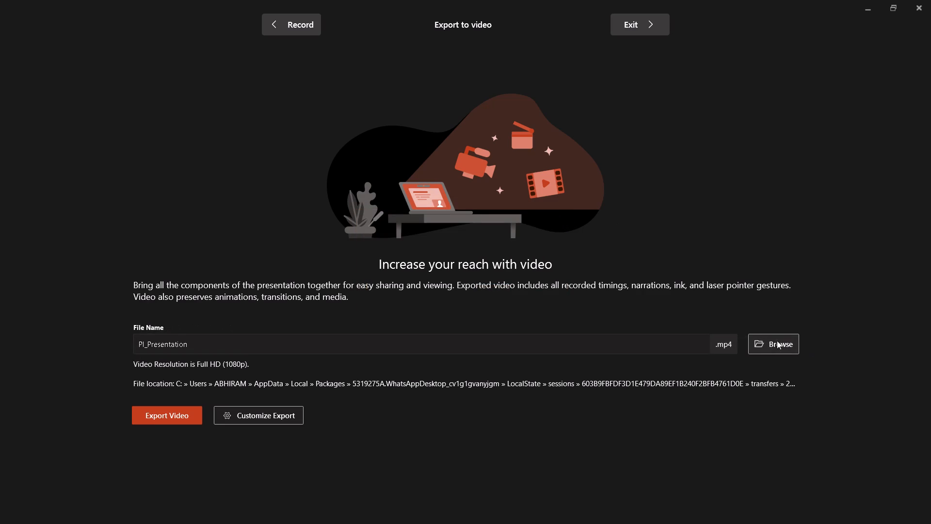
left_click(773, 339)
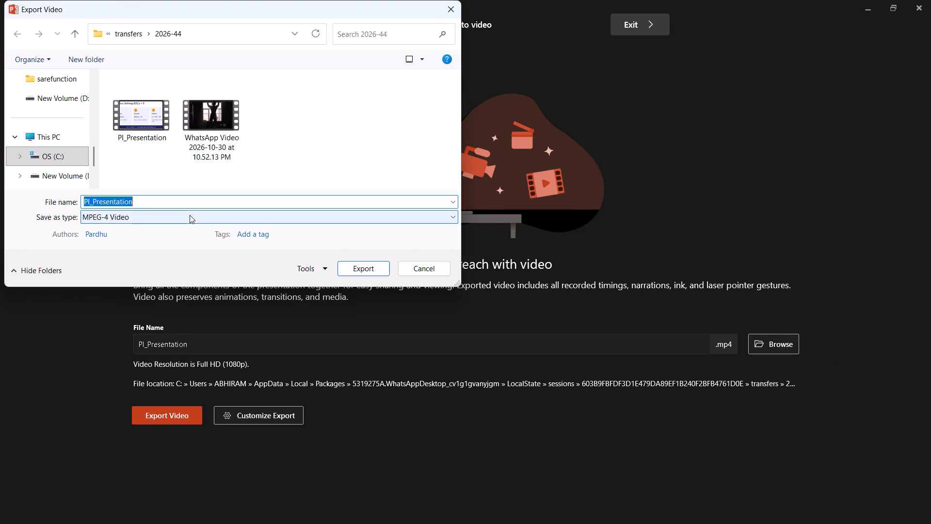
key("1")
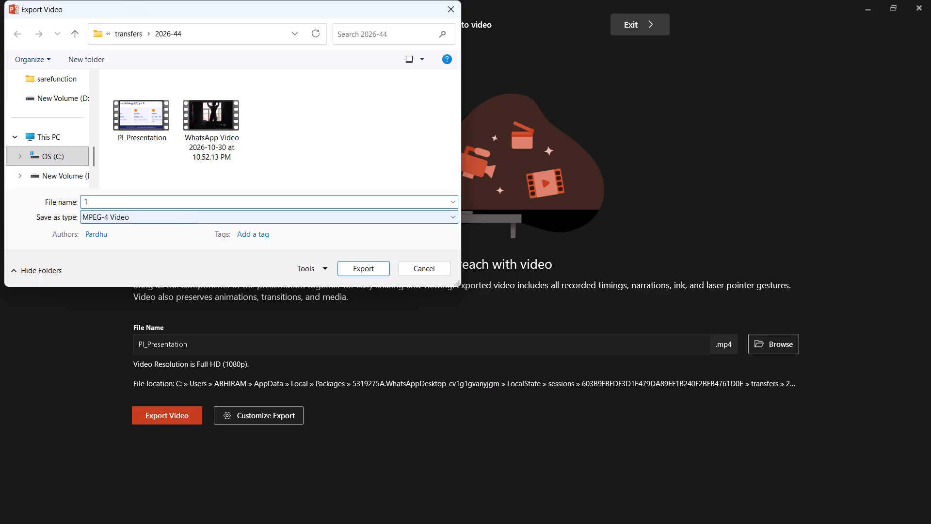
left_click(363, 268)
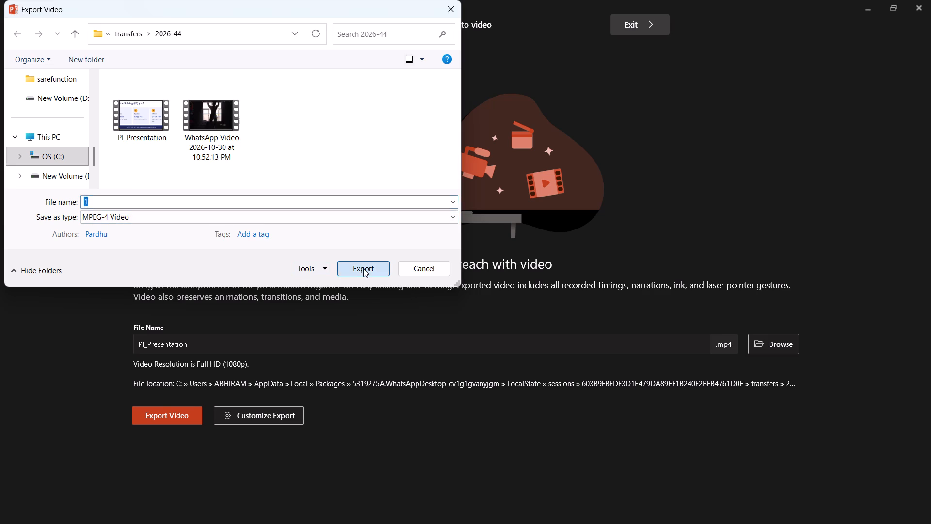
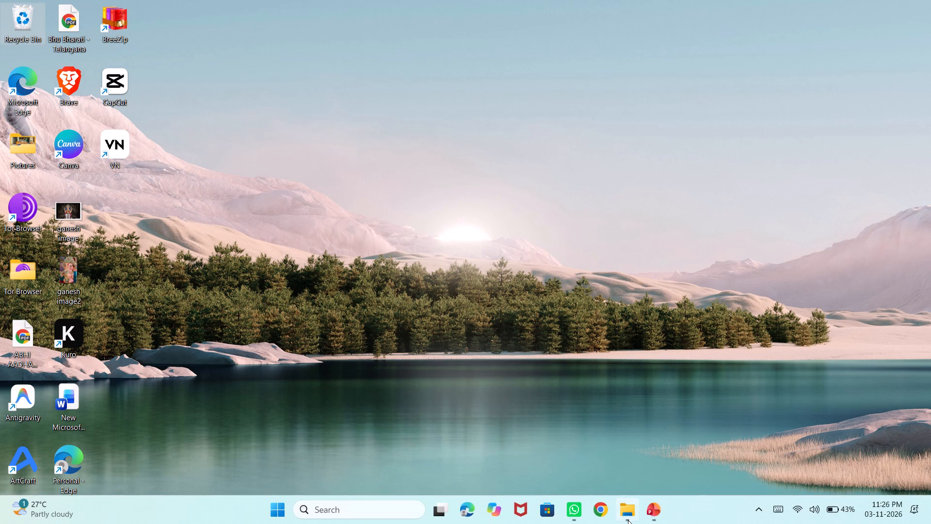
Open File Explorer to locate the exported presentation video named 1.
left_click(628, 520)
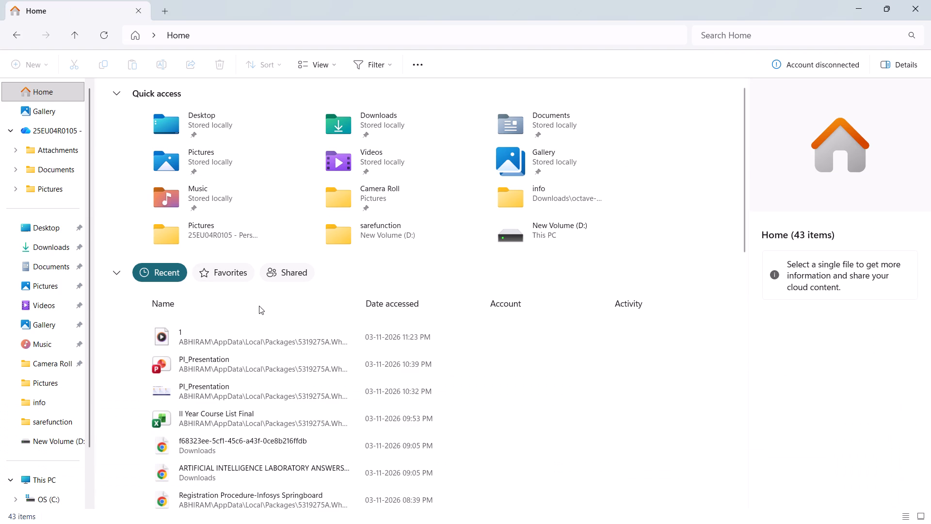
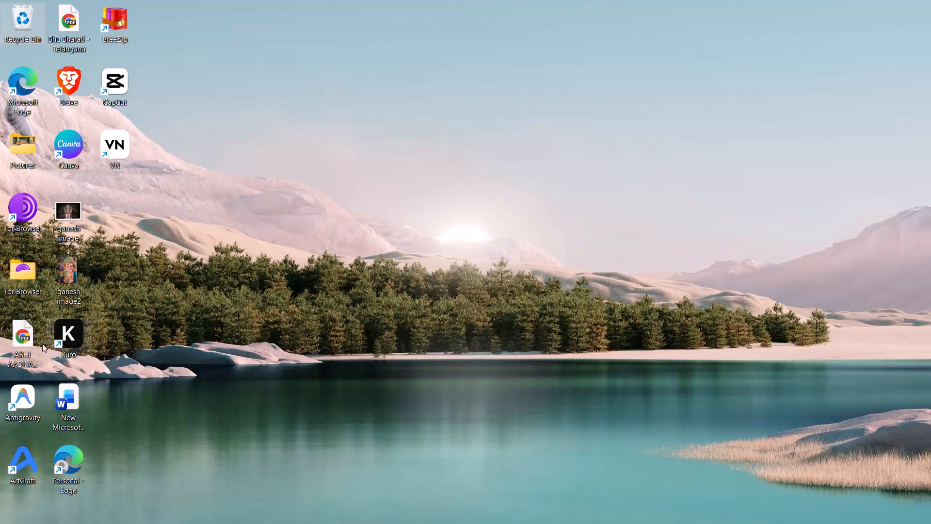
Launch Kuro from its desktop shortcut.
double_click(75, 339)
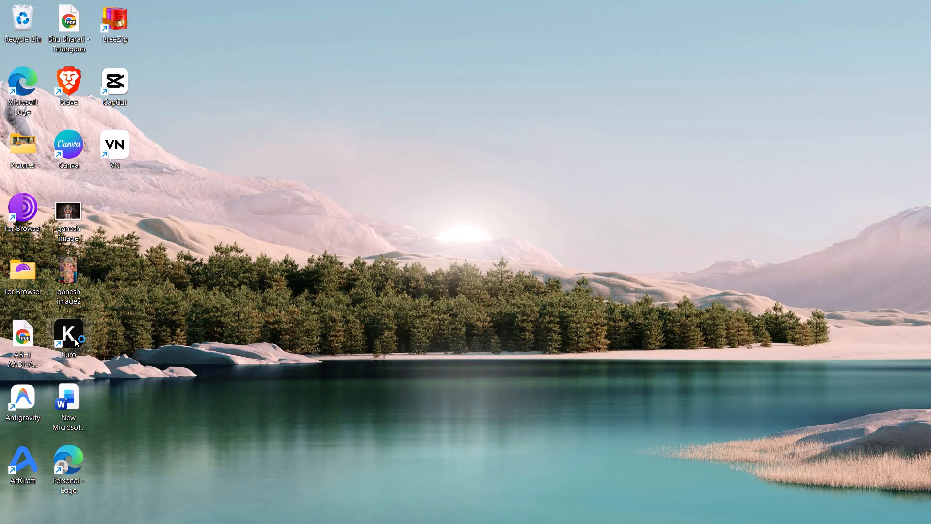
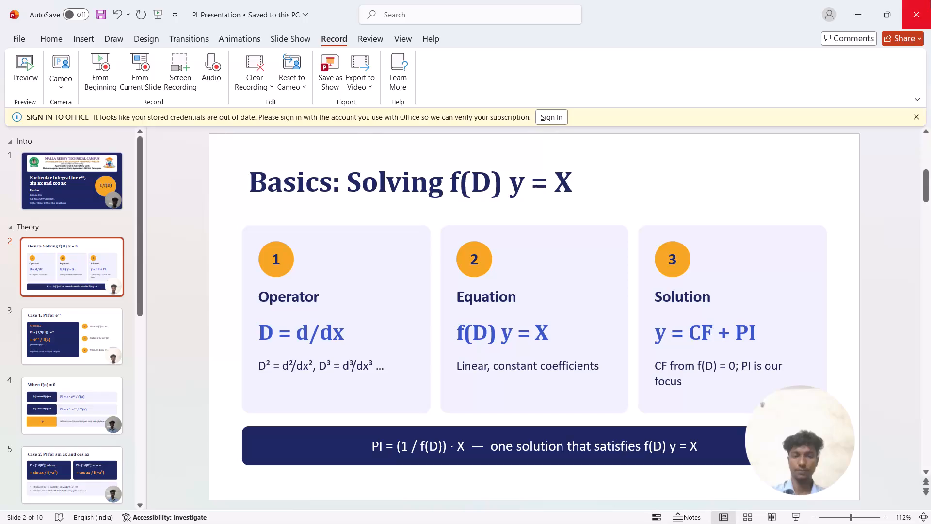
Close the PI_Presentation file without saving the changes.
left_click(930, 0)
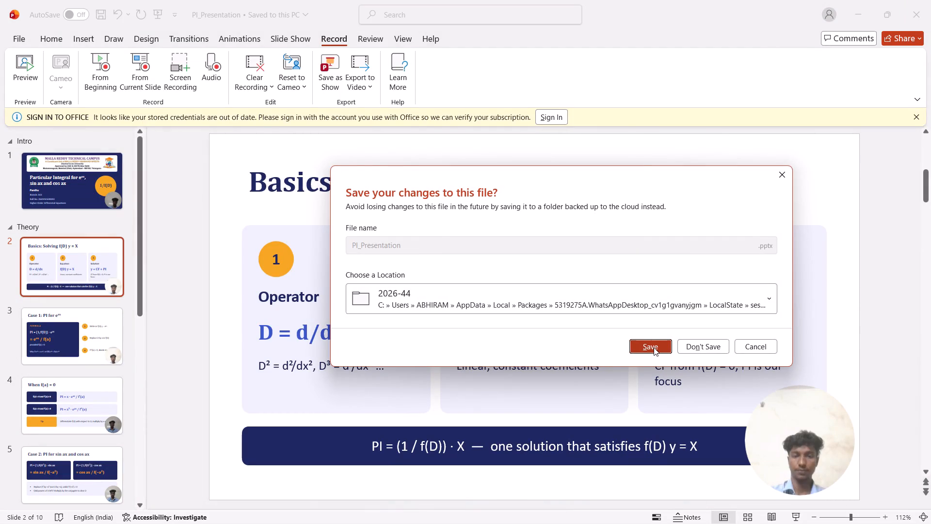
left_click(710, 349)
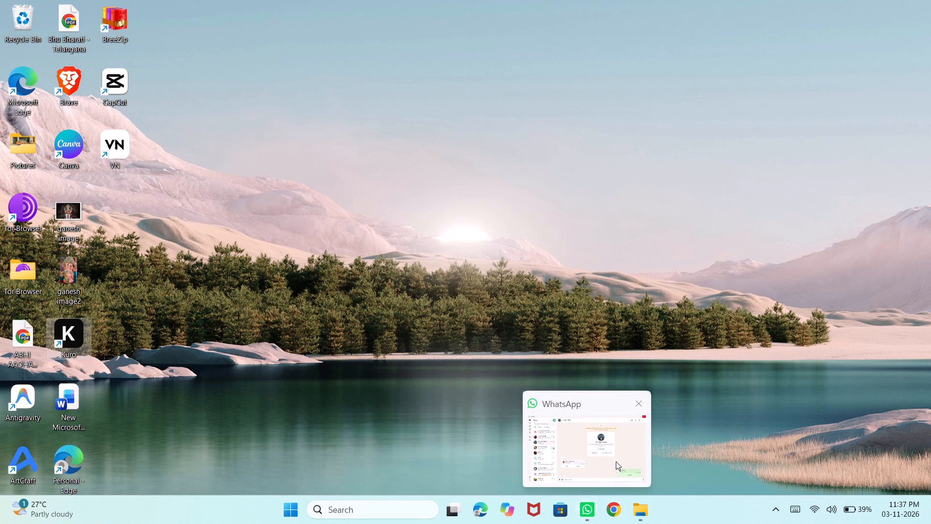
Close the remaining open WhatsApp and File Explorer windows.
left_click(642, 404)
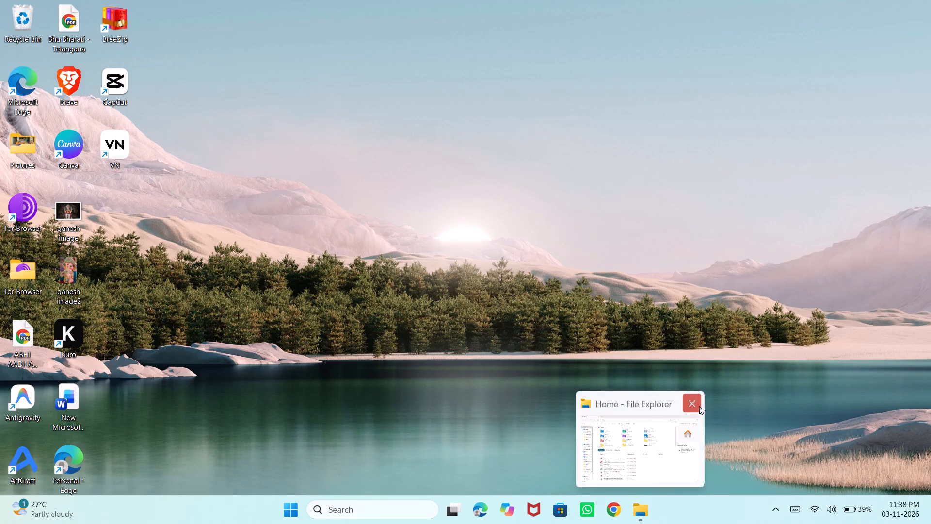
left_click(699, 406)
Shut down the computer.
left_click(617, 475)
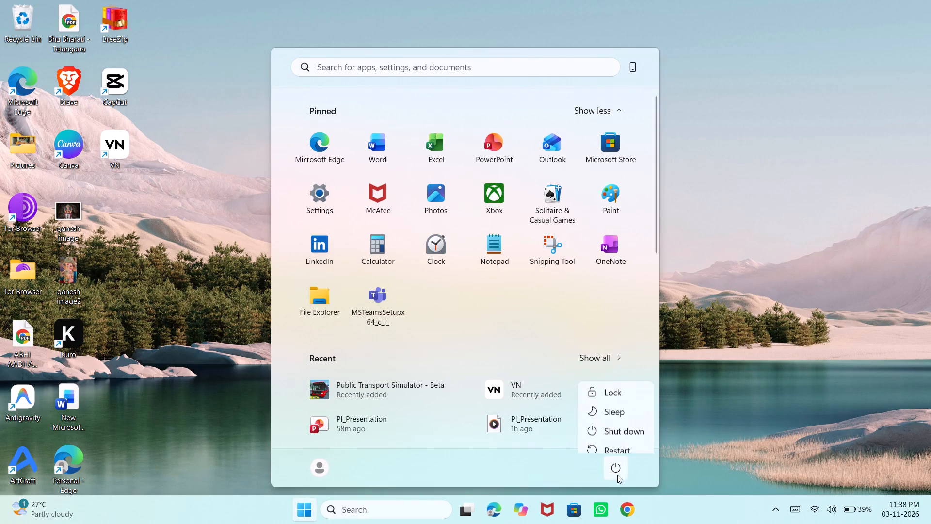
left_click(618, 423)
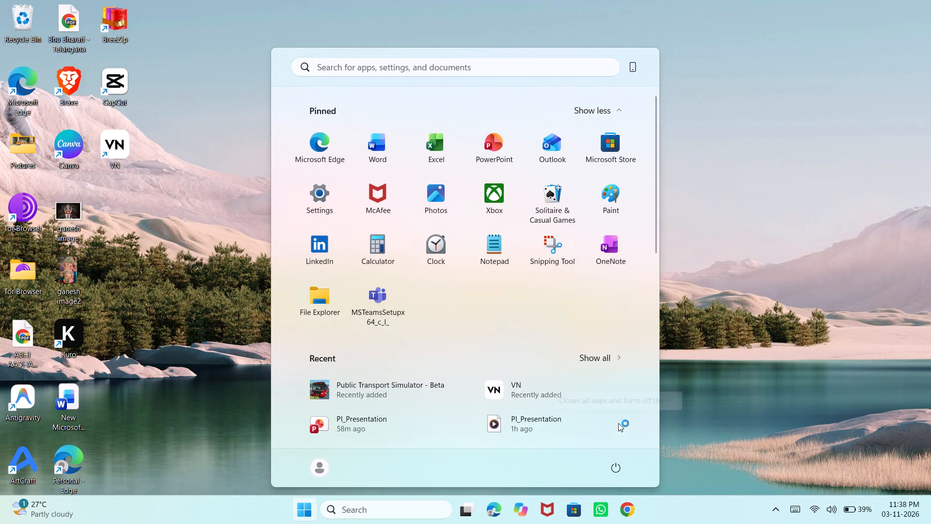